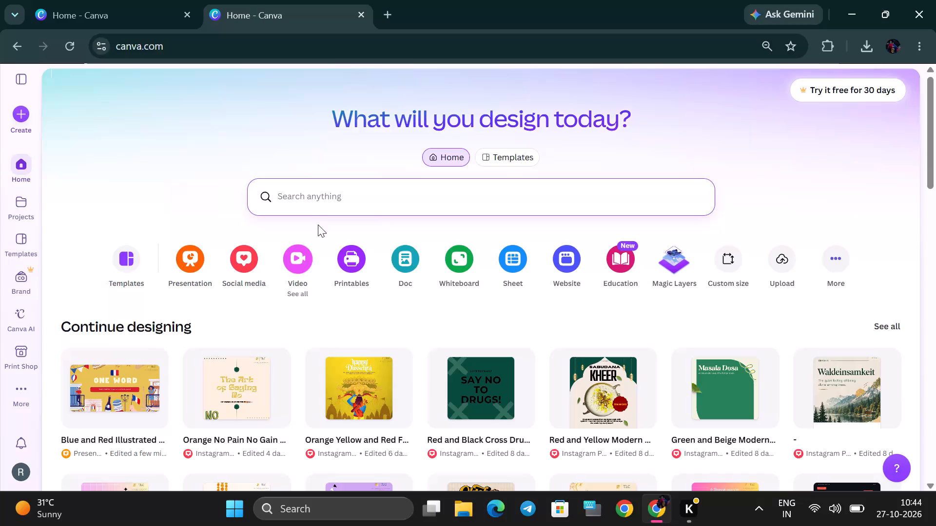
Search for books and filter the results to the Instagram Post category.
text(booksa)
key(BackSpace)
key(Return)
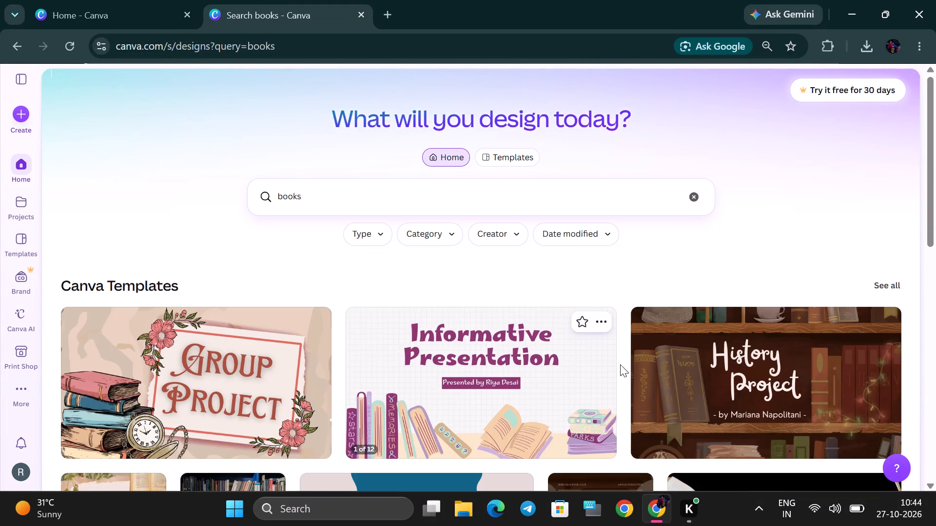
scroll(435, 343, down, 4)
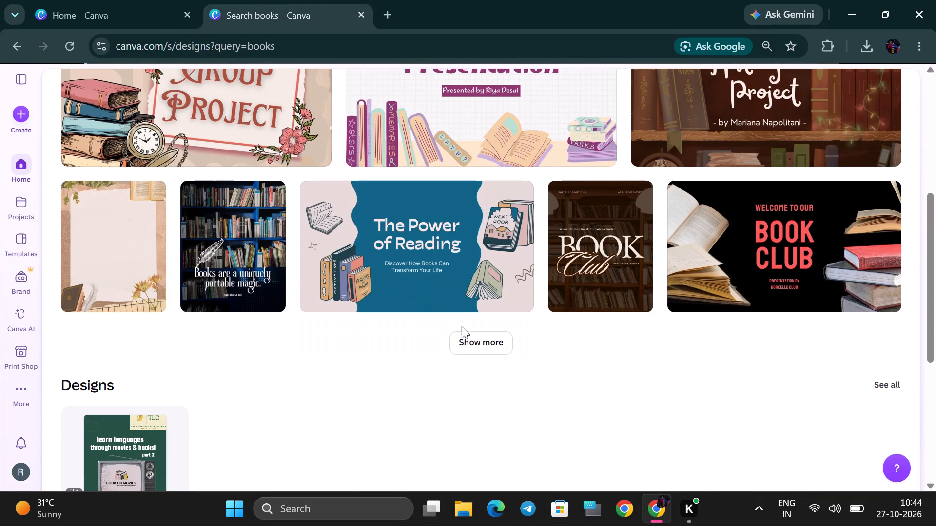
scroll(483, 346, up, 1)
scroll(483, 346, down, 3)
scroll(483, 344, up, 4)
scroll(481, 339, down, 3)
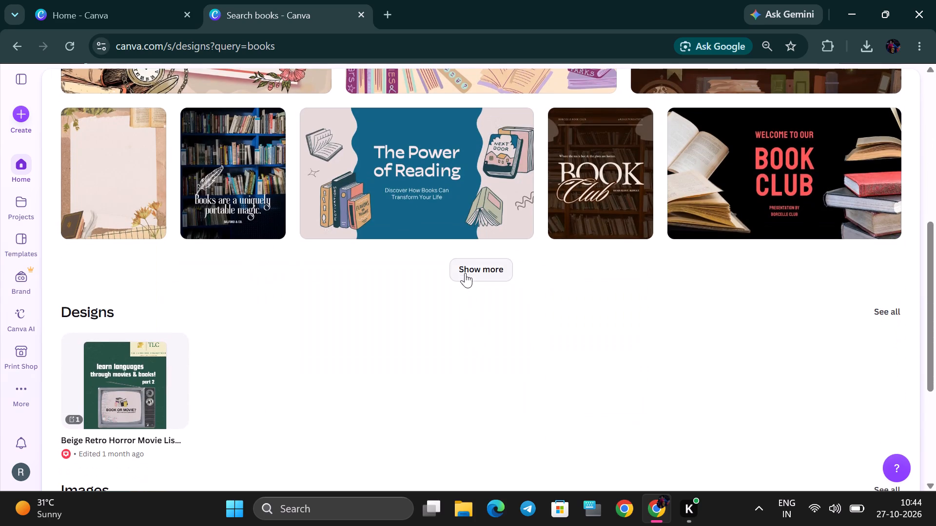
scroll(467, 274, up, 6)
double_click(429, 247)
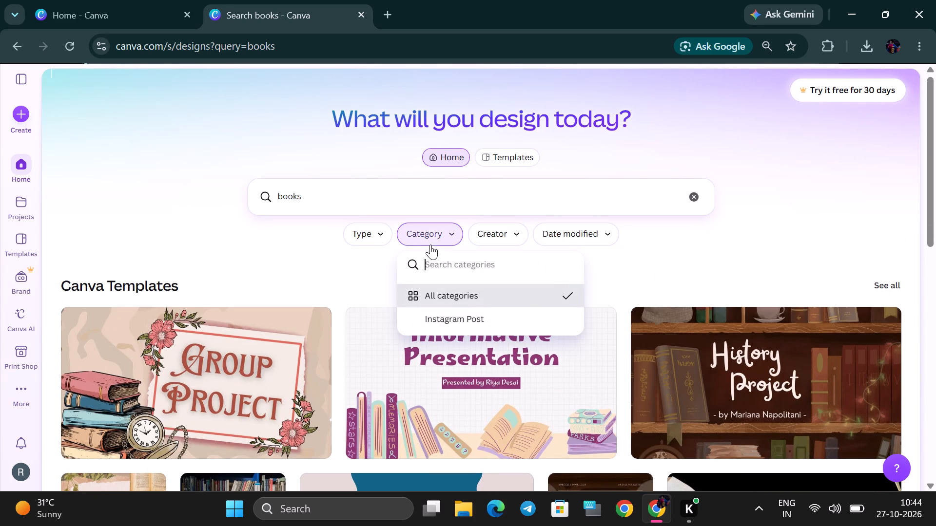
click(468, 320)
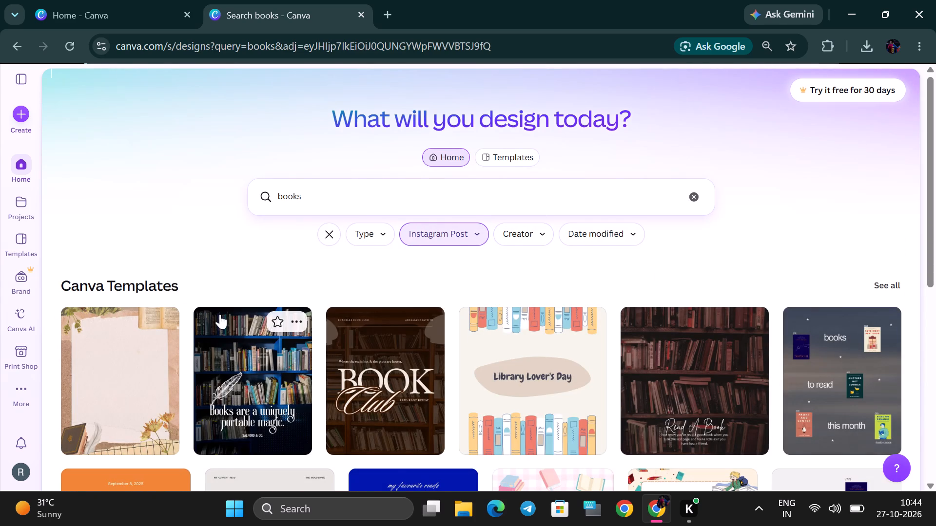
Open the Beige and Brown Rustic Botanical Instagram Post template for customising.
scroll(220, 314, down, 1)
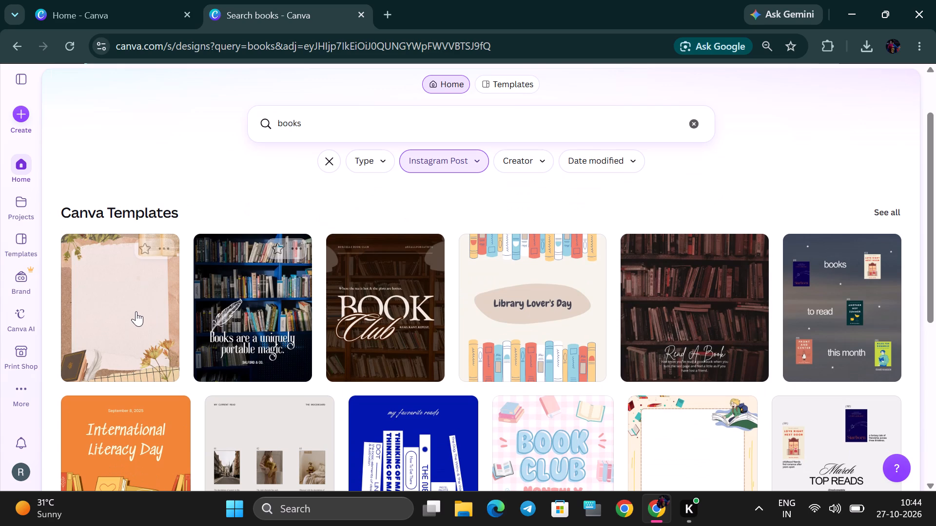
click(134, 311)
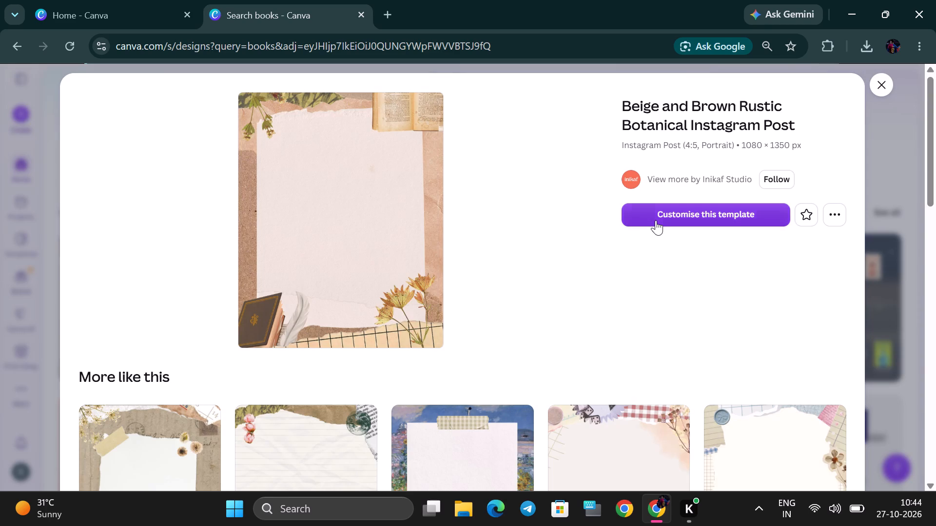
click(656, 220)
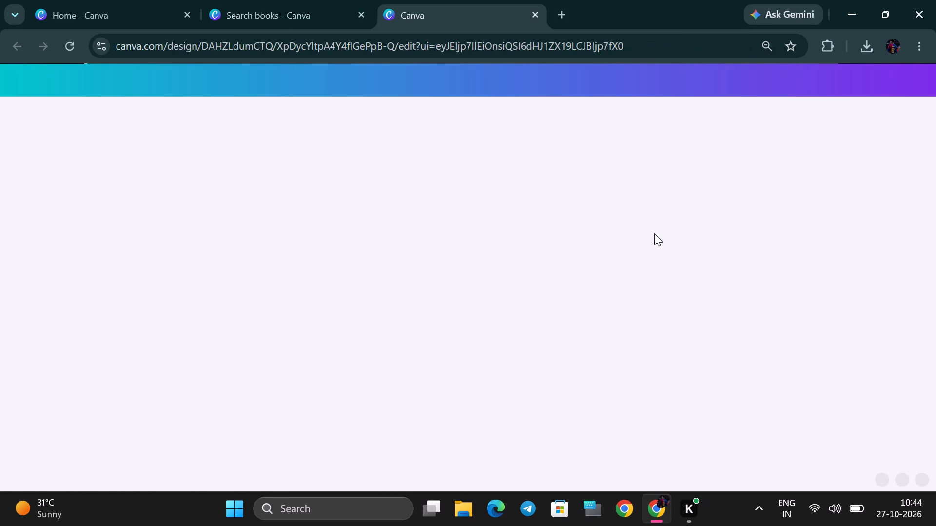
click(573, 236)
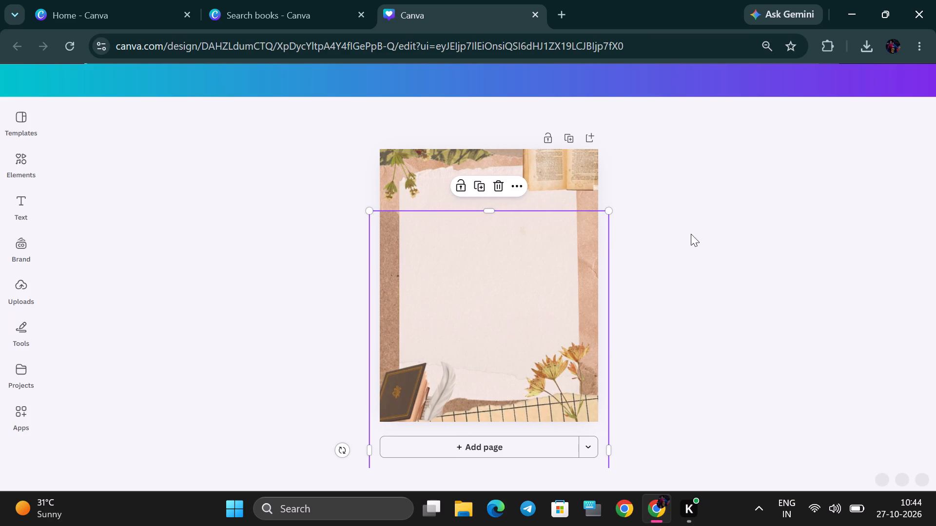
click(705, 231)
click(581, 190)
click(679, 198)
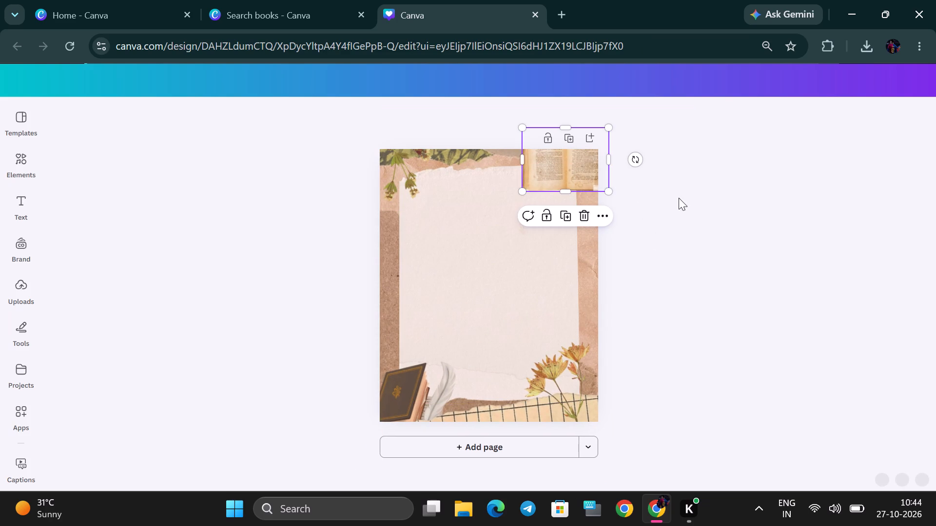
Recolour the torn brown paper along the page's upper and right edges with the dark green default swatch found by searching colours for green.
click(589, 202)
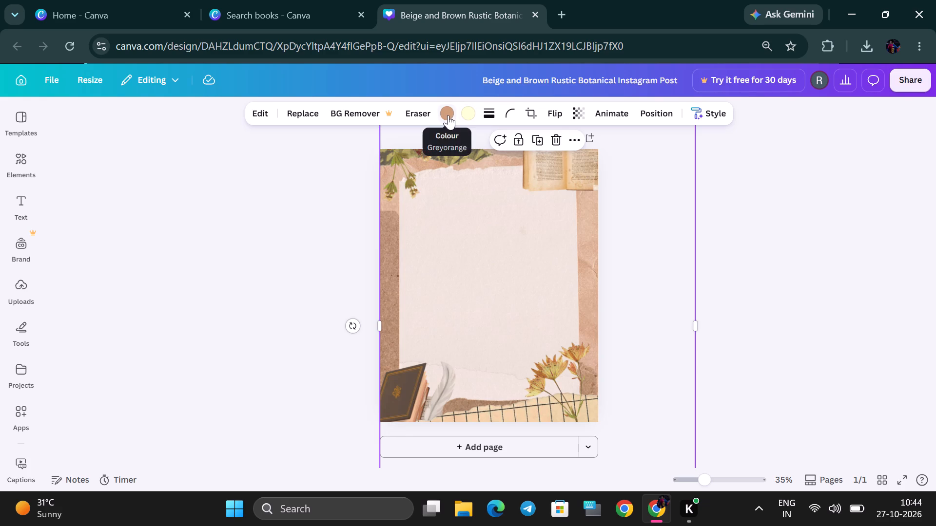
click(448, 115)
scroll(145, 287, down, 2)
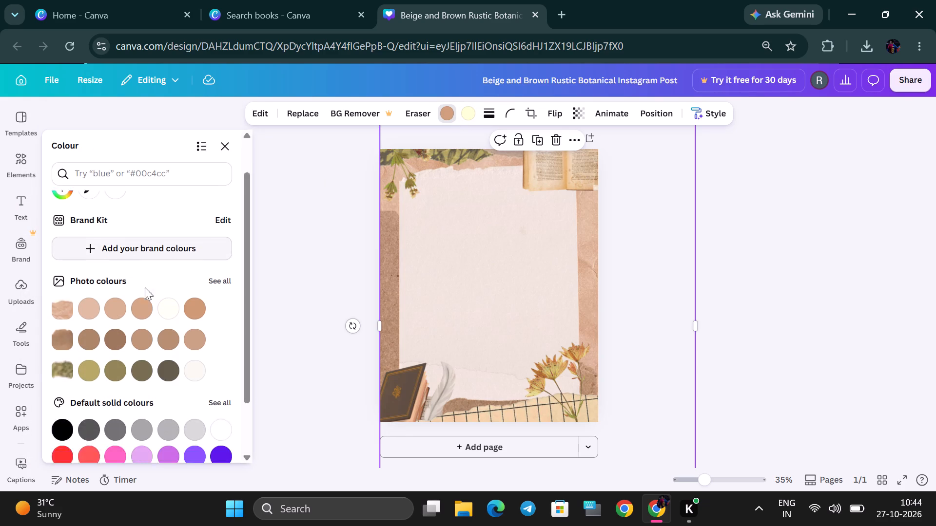
scroll(135, 323, down, 3)
scroll(135, 323, up, 2)
scroll(135, 323, down, 9)
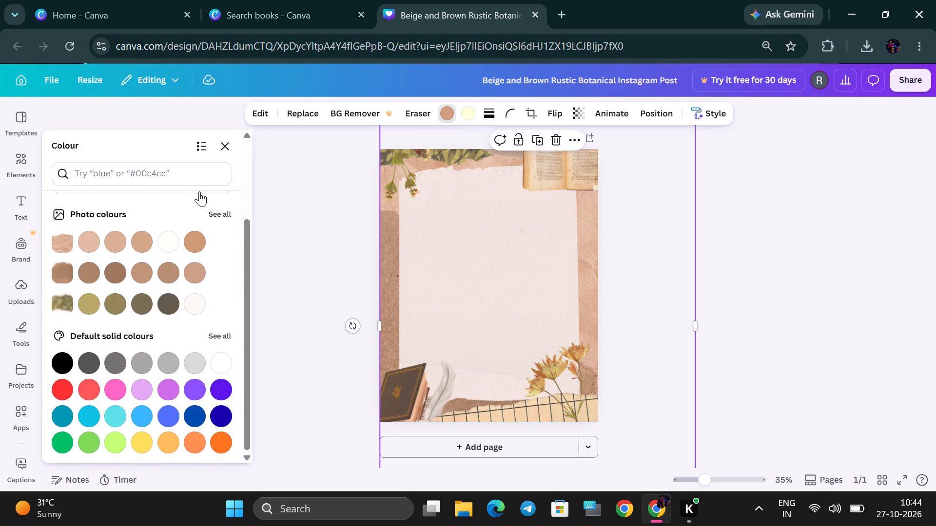
click(193, 175)
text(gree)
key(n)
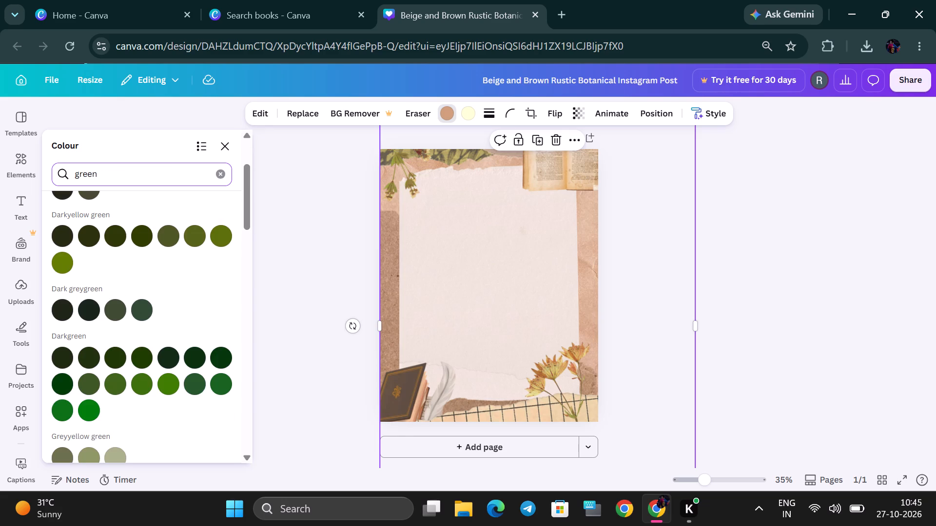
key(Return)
scroll(148, 295, up, 2)
scroll(148, 295, down, 1)
scroll(148, 295, up, 2)
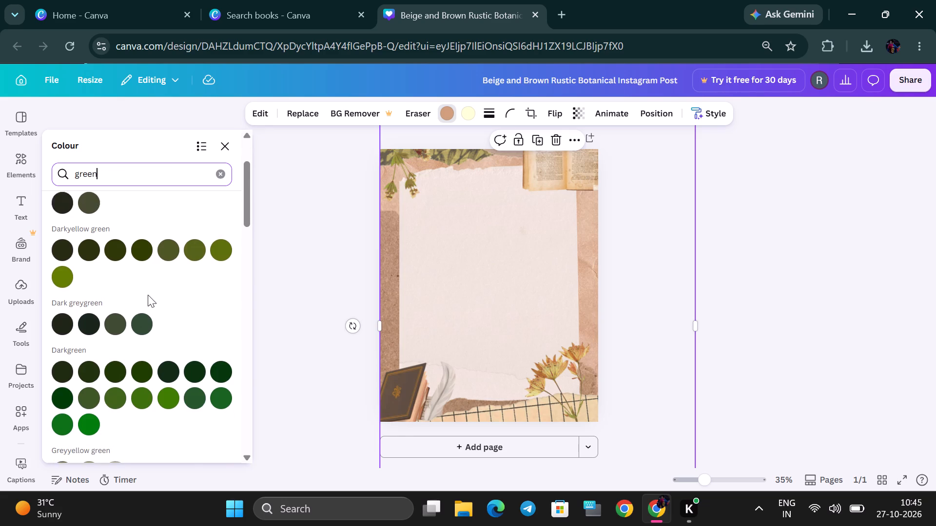
scroll(148, 295, up, 2)
click(82, 225)
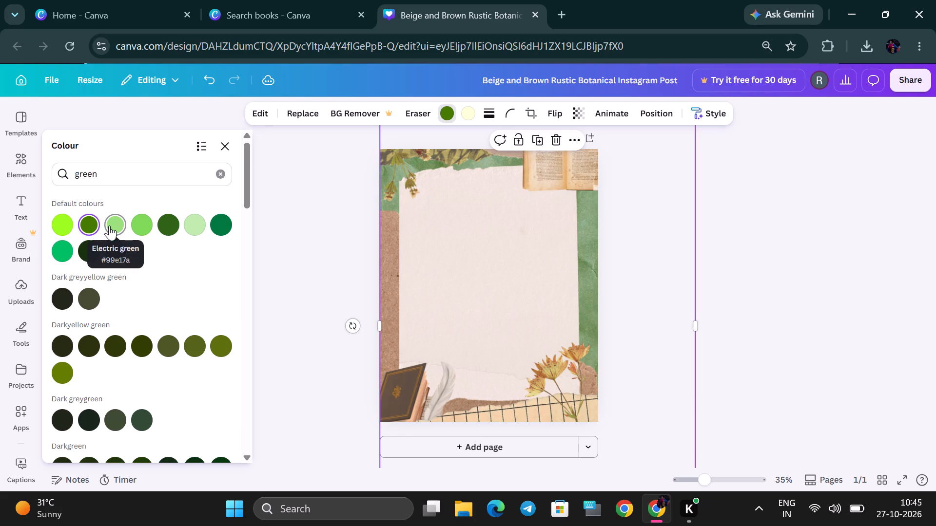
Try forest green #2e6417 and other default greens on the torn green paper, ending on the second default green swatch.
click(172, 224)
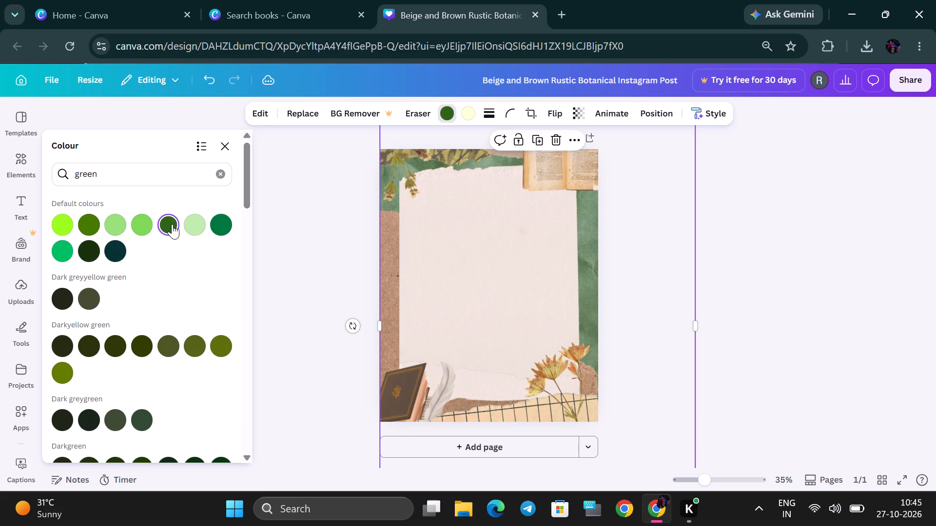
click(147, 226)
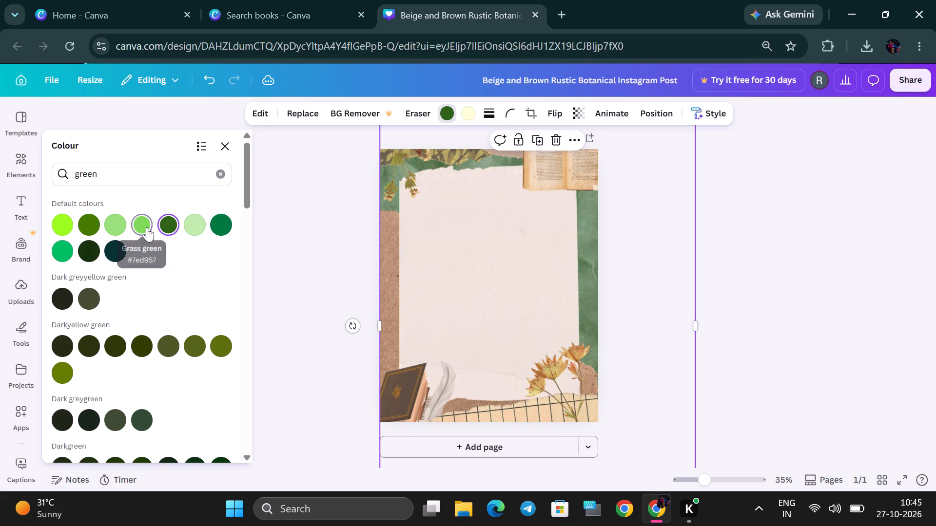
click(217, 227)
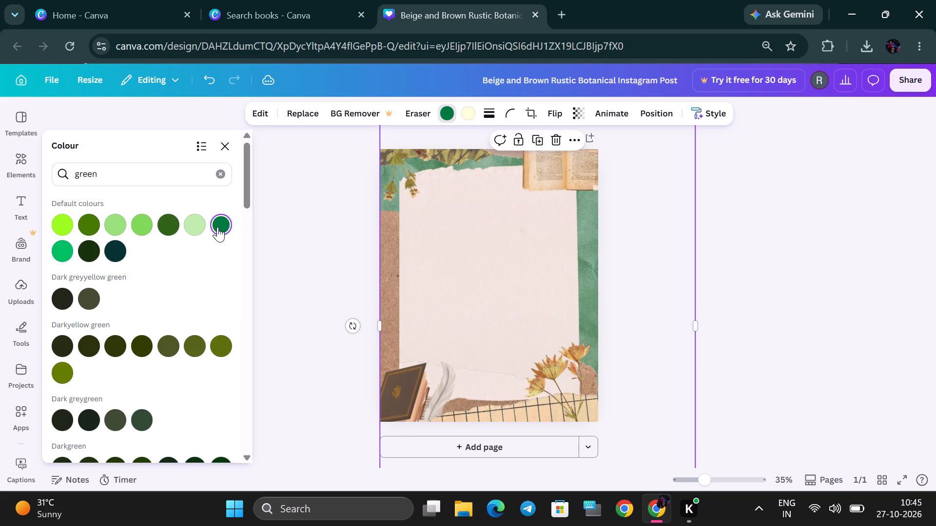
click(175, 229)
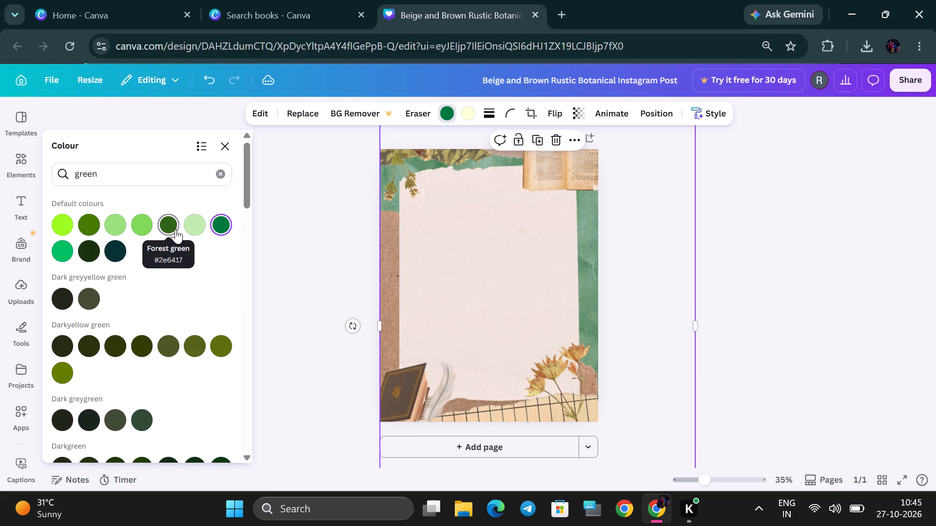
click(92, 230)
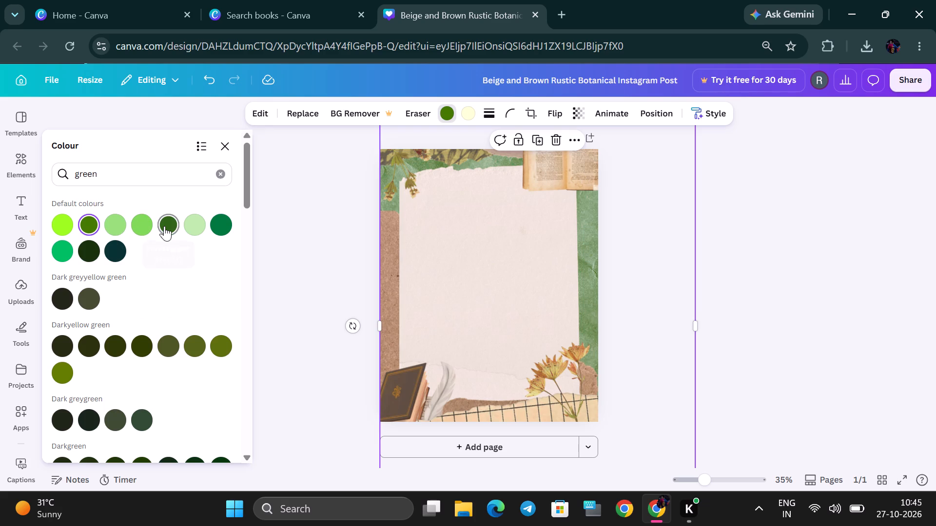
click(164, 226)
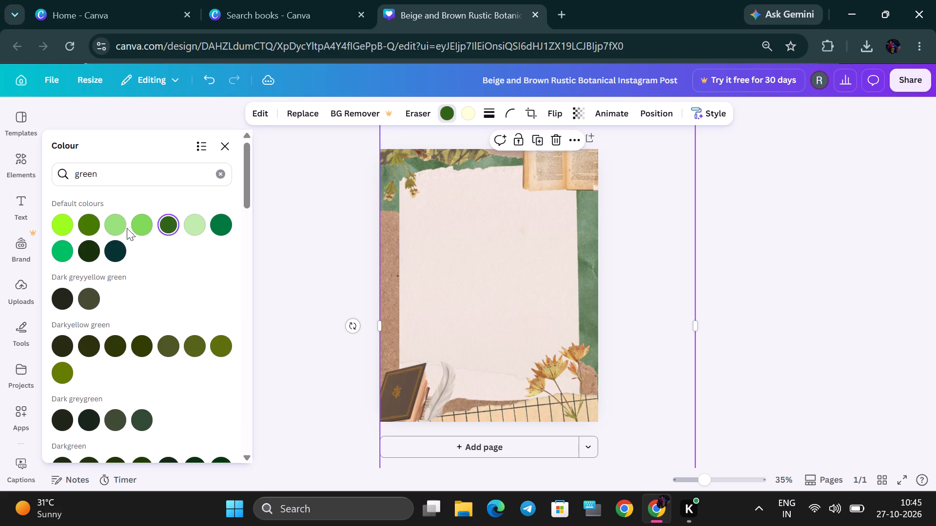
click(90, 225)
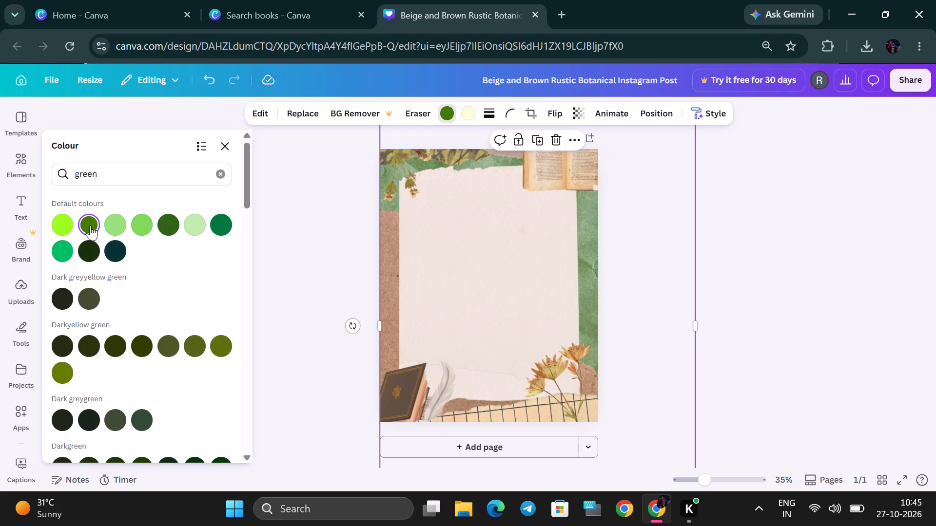
Select the brown paper layer and search the colours for orange.
click(387, 258)
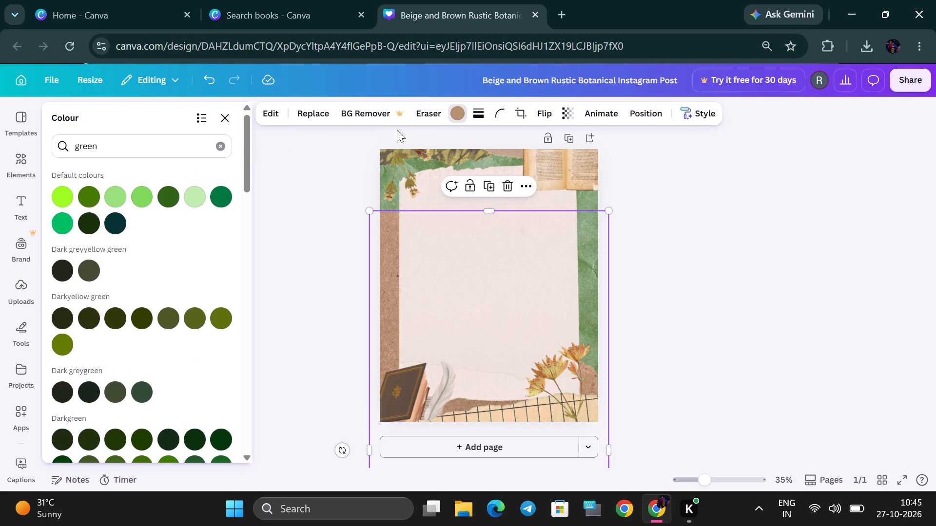
click(226, 146)
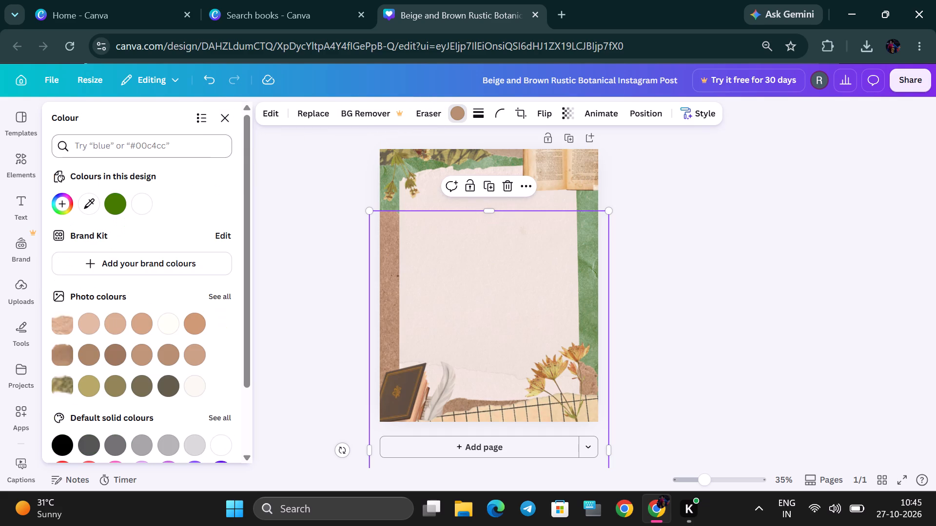
text(ora)
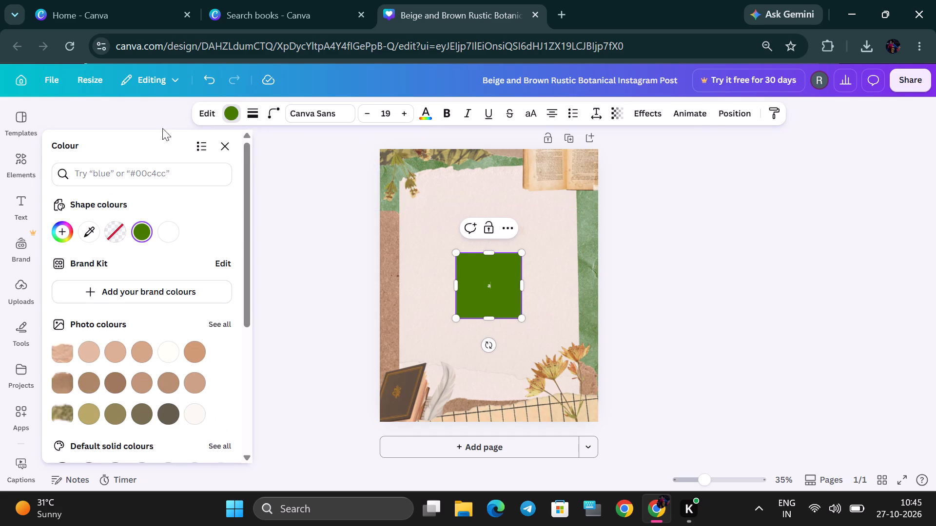
click(118, 173)
text(orange)
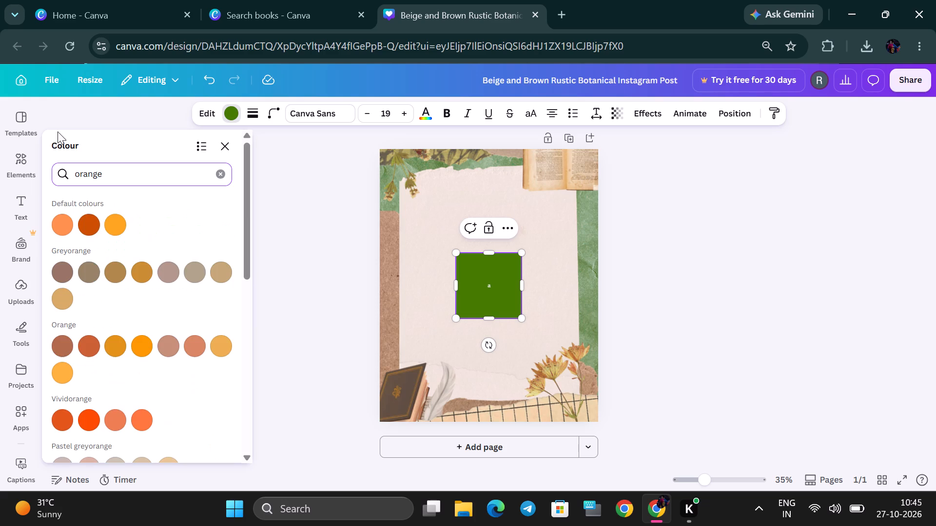
Delete the stray green square containing the letter a from the middle of the page.
click(503, 228)
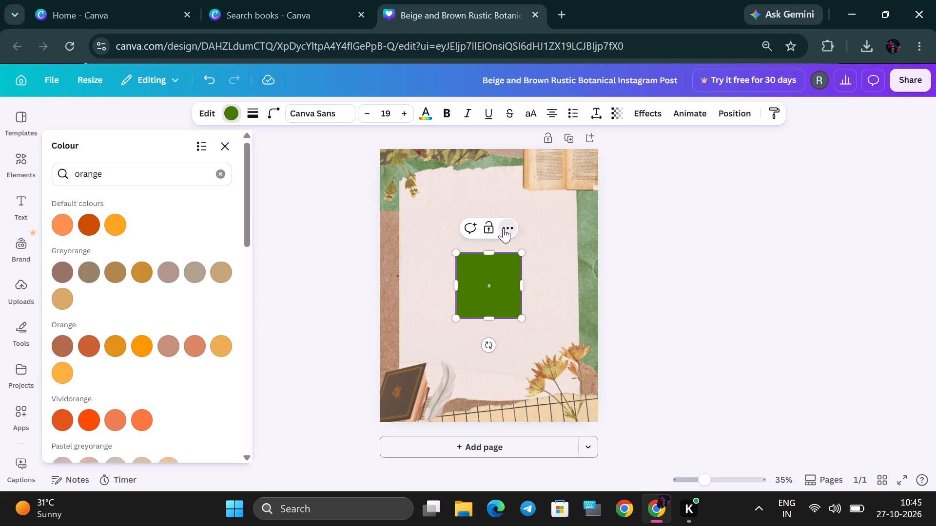
scroll(549, 437, down, 8)
scroll(544, 403, up, 4)
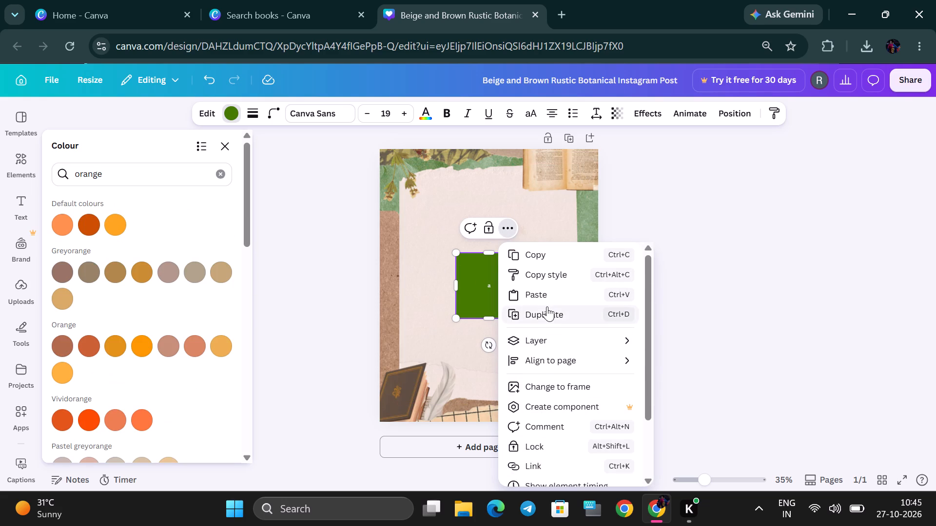
click(480, 283)
click(626, 269)
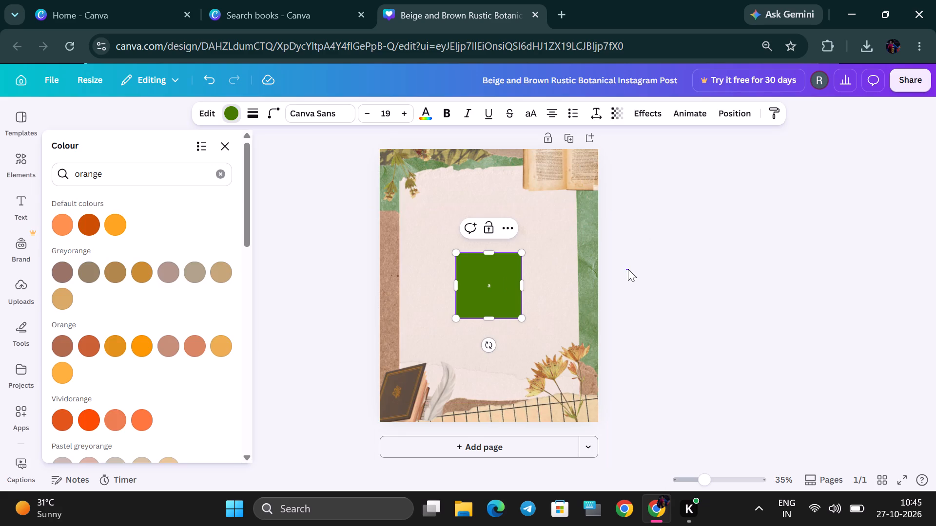
click(518, 263)
click(498, 225)
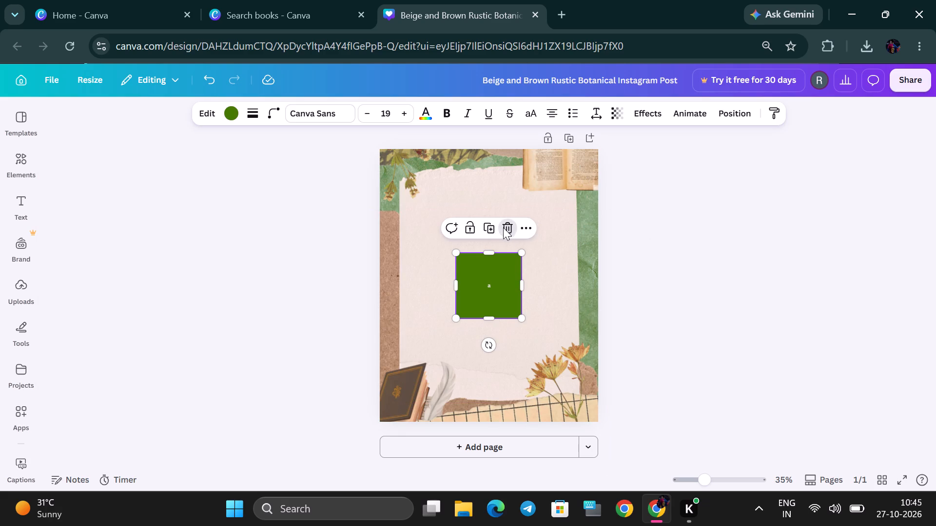
Recolour the brown paper layer with the golden-orange third swatch of the Orange group, after trying two default oranges.
click(379, 250)
click(385, 251)
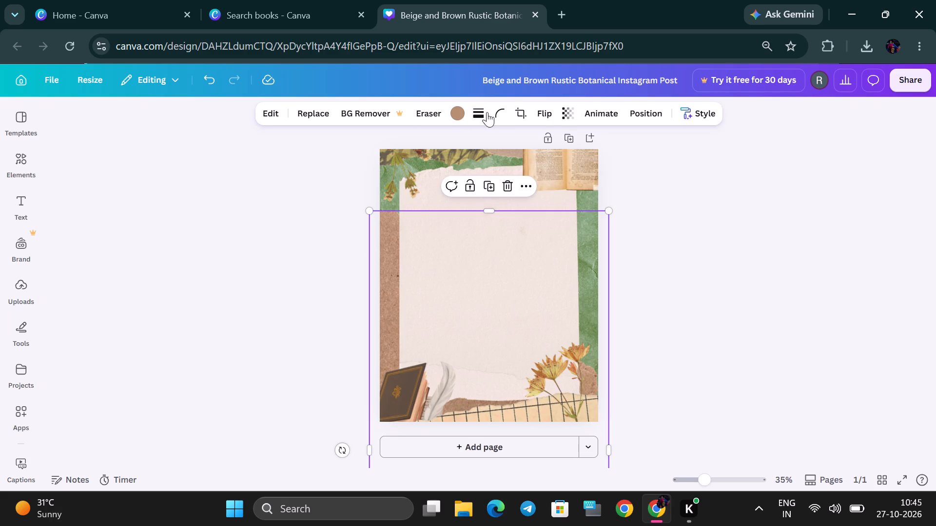
click(464, 115)
click(110, 202)
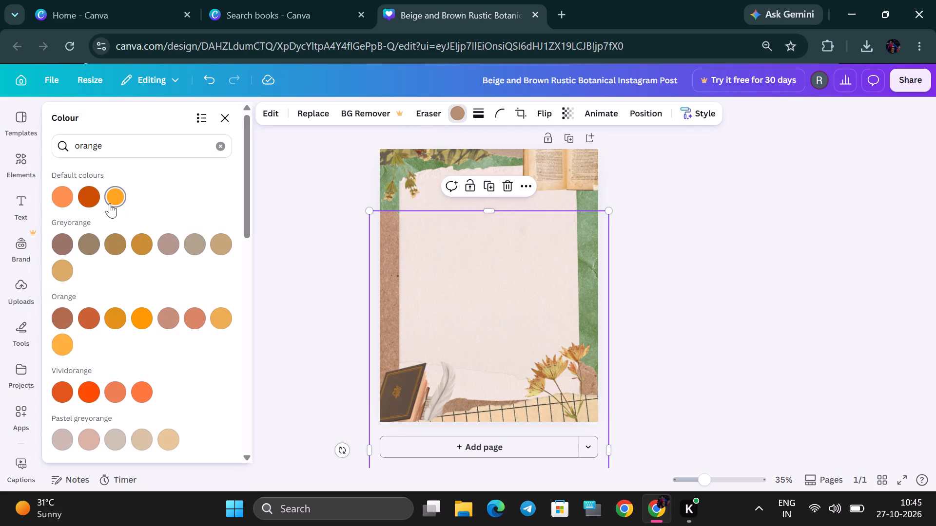
click(70, 198)
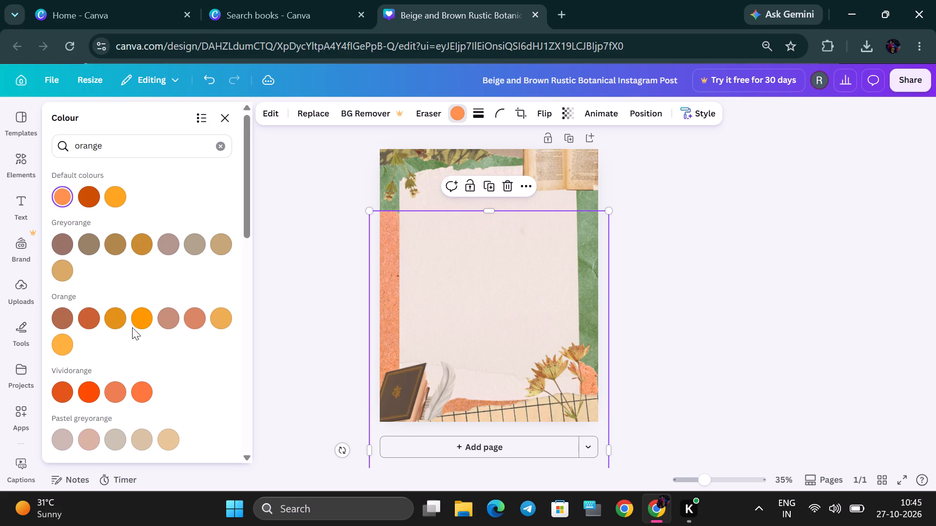
click(117, 319)
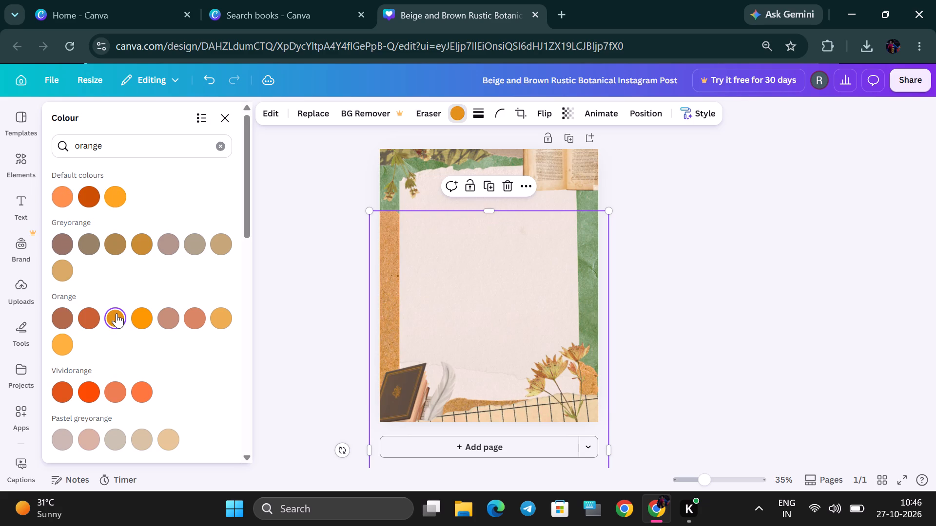
double_click(285, 224)
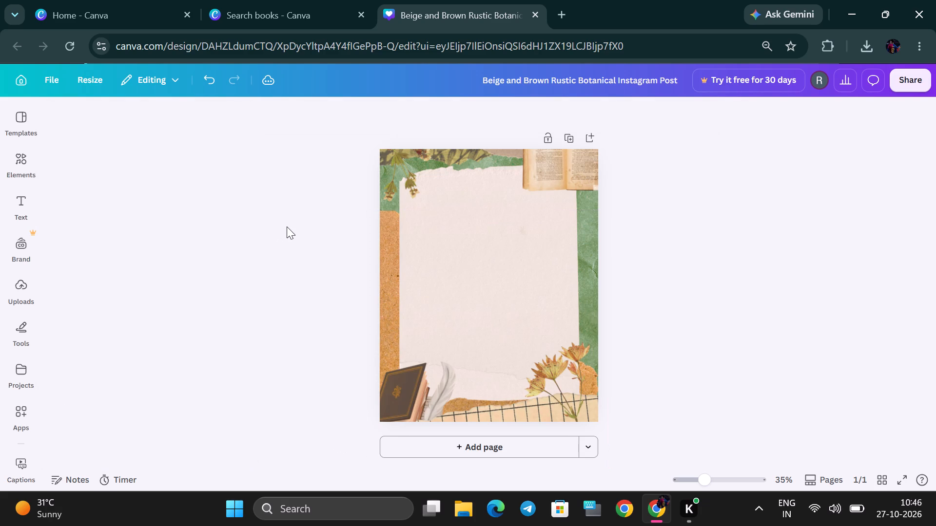
Add the transparent TLC The Language Connectors logo from the uploads to the page, after trying and deleting the white-background version.
click(25, 282)
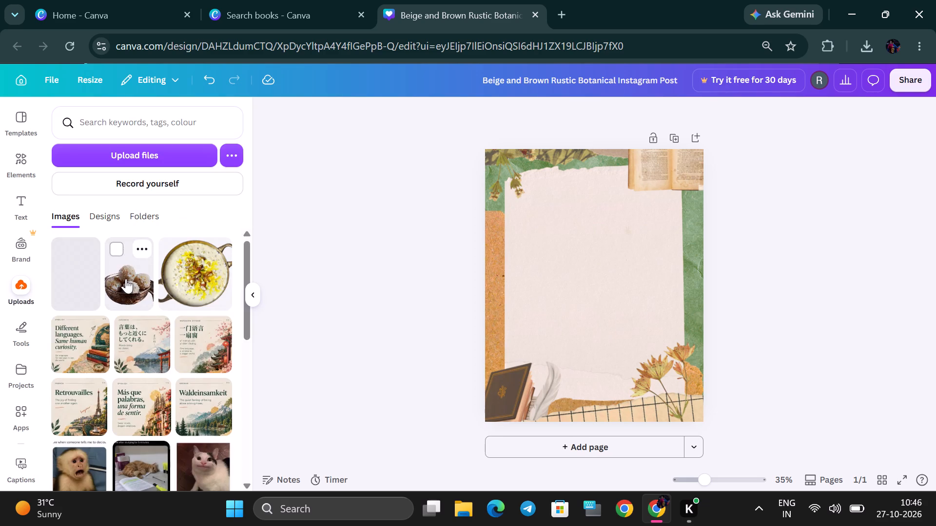
scroll(126, 289, down, 7)
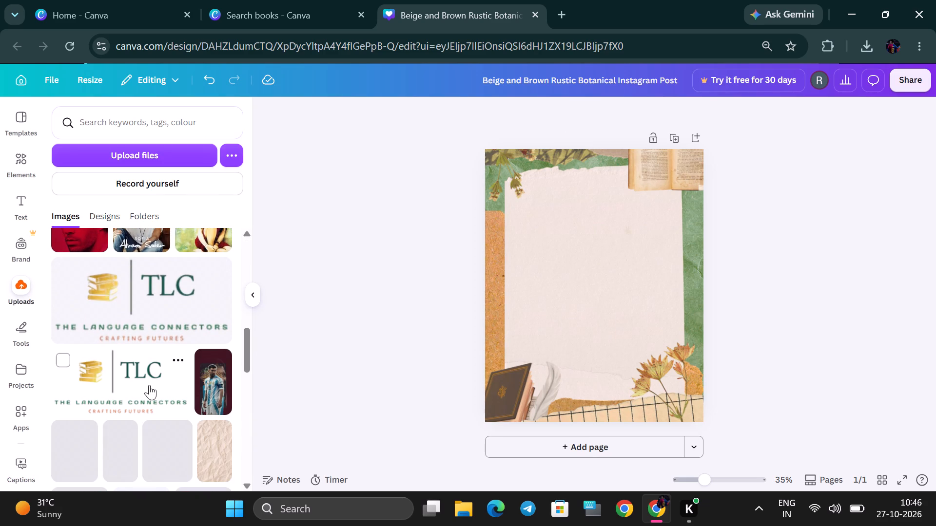
click(149, 385)
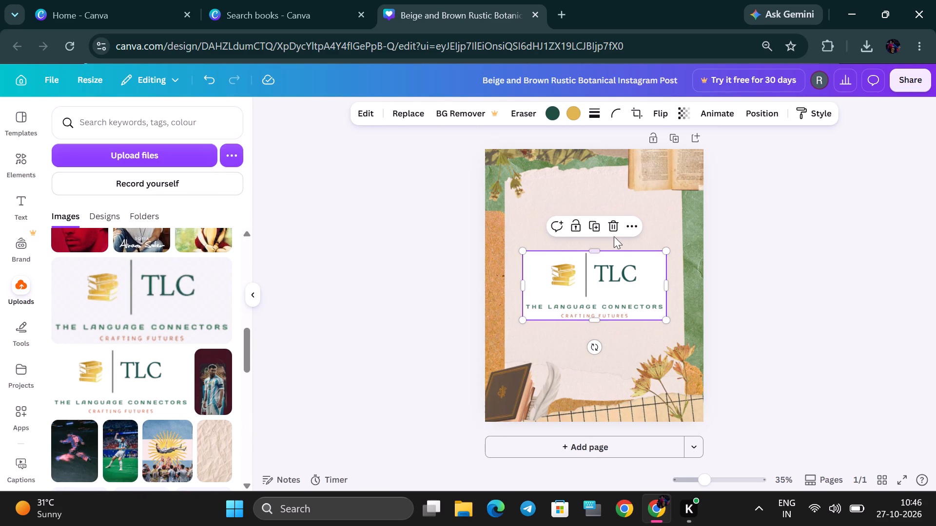
click(614, 227)
click(171, 296)
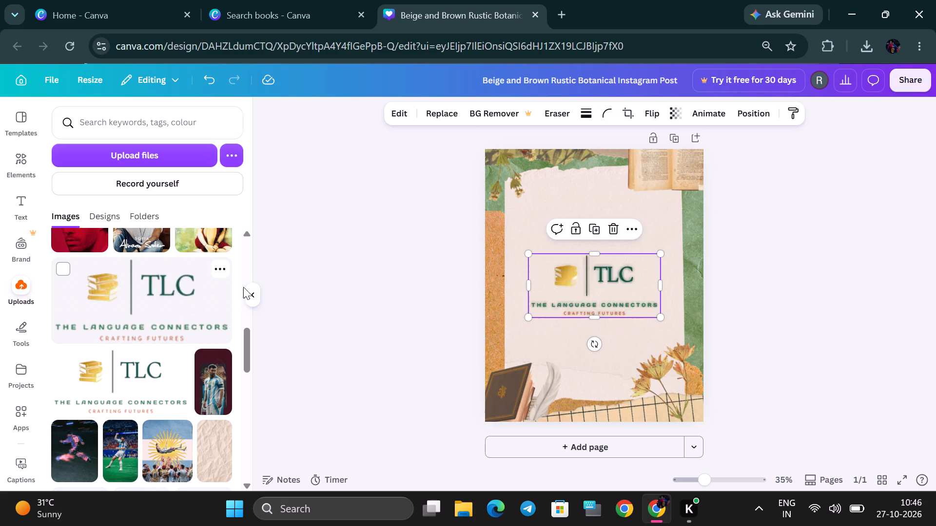
Shrink the TLC logo to a little under half its size and place it just below the open book.
drag(528, 315, 580, 268)
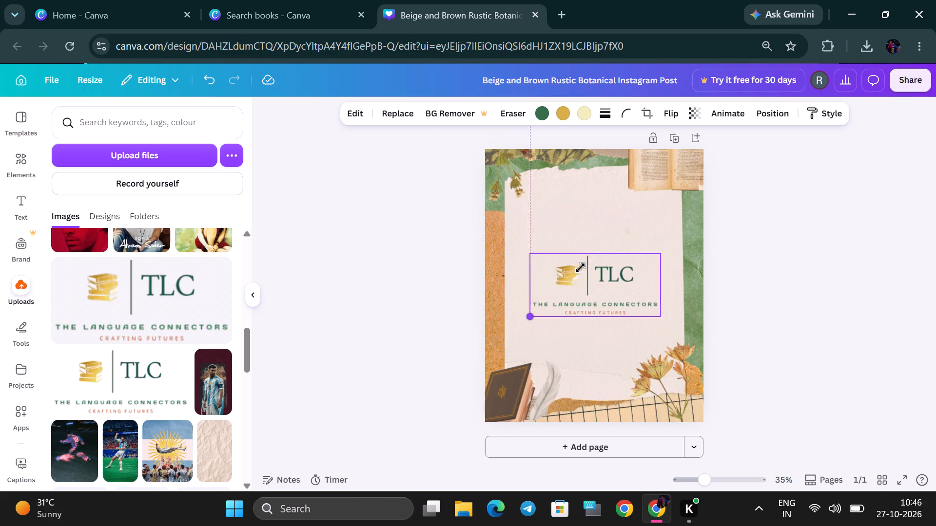
drag(580, 268, 596, 264)
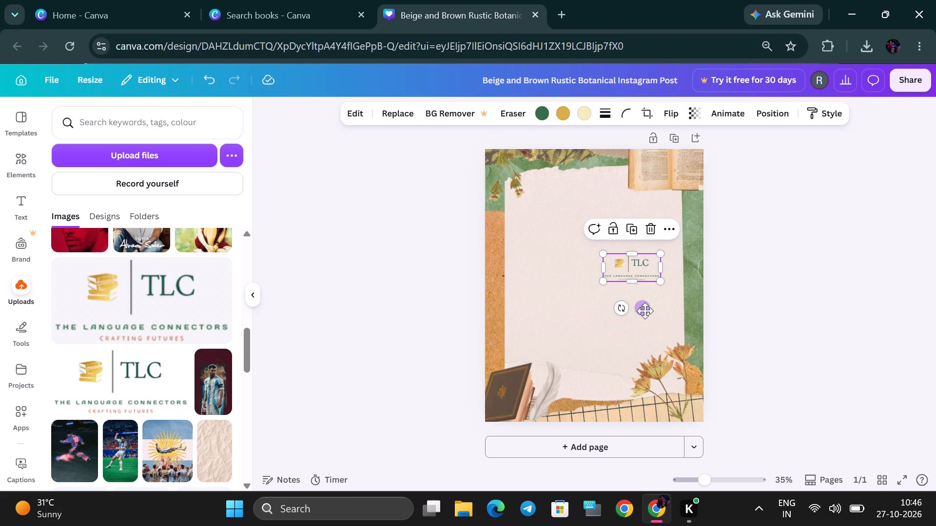
drag(645, 311, 671, 250)
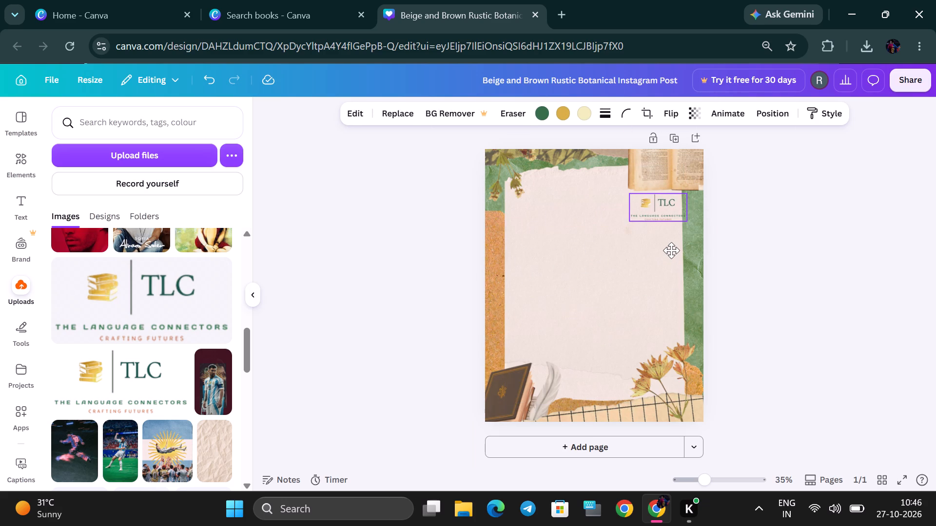
drag(671, 250, 671, 263)
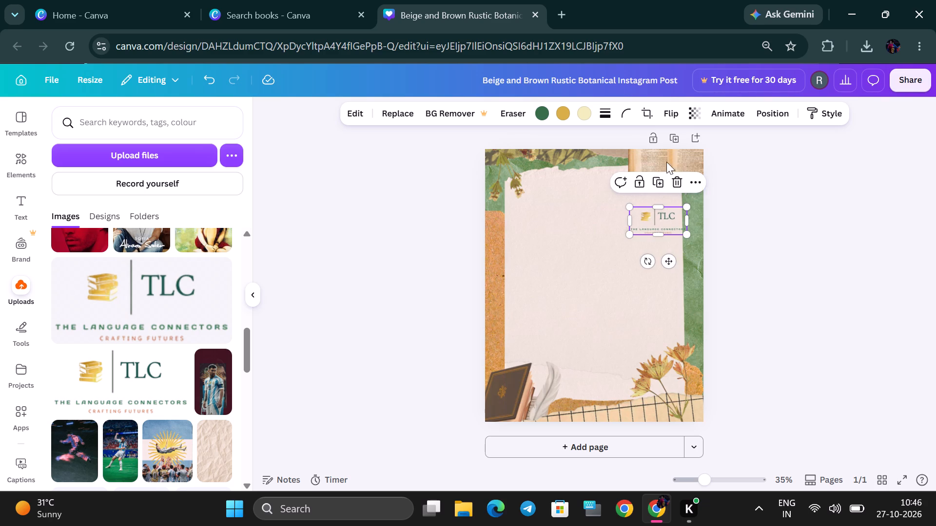
Delete the open book image from the page's top-right corner.
click(677, 158)
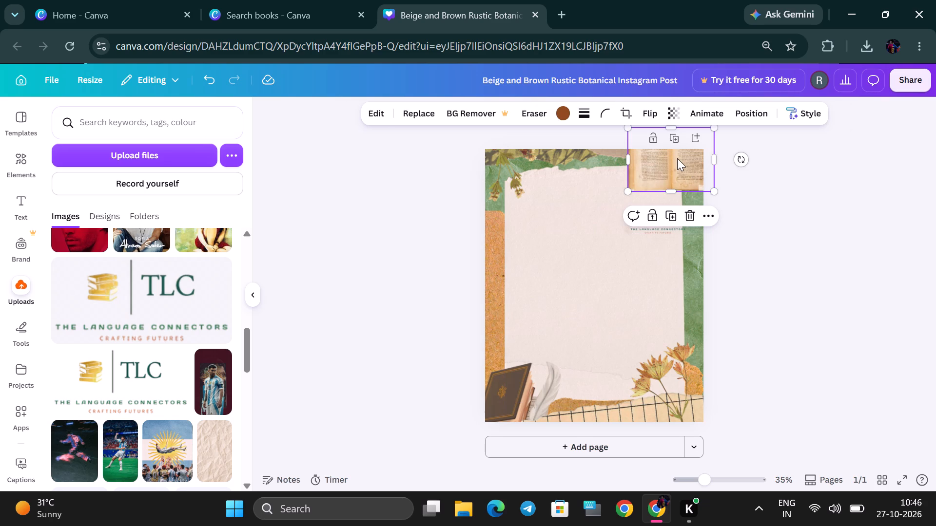
click(695, 218)
Move the TLC logo into the page's top-right corner, slightly below the top edge, and deselect it.
click(669, 231)
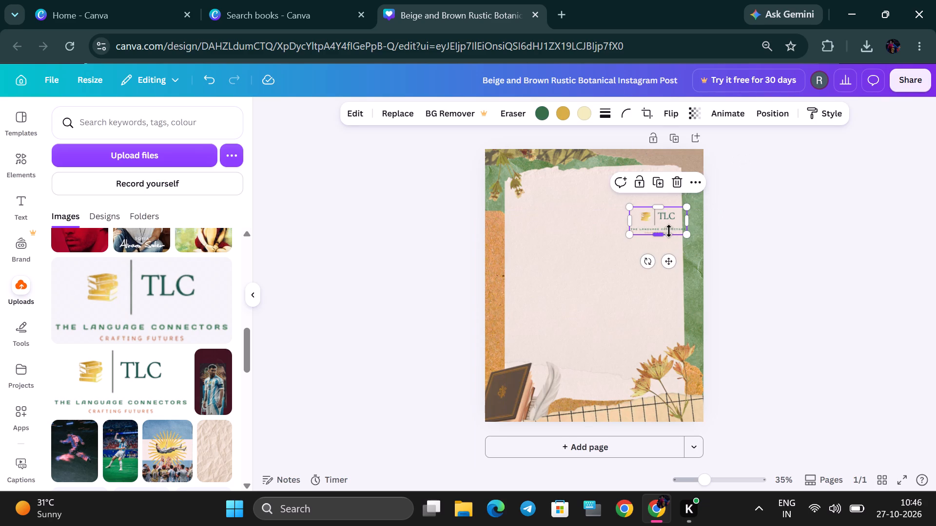
drag(670, 266, 684, 210)
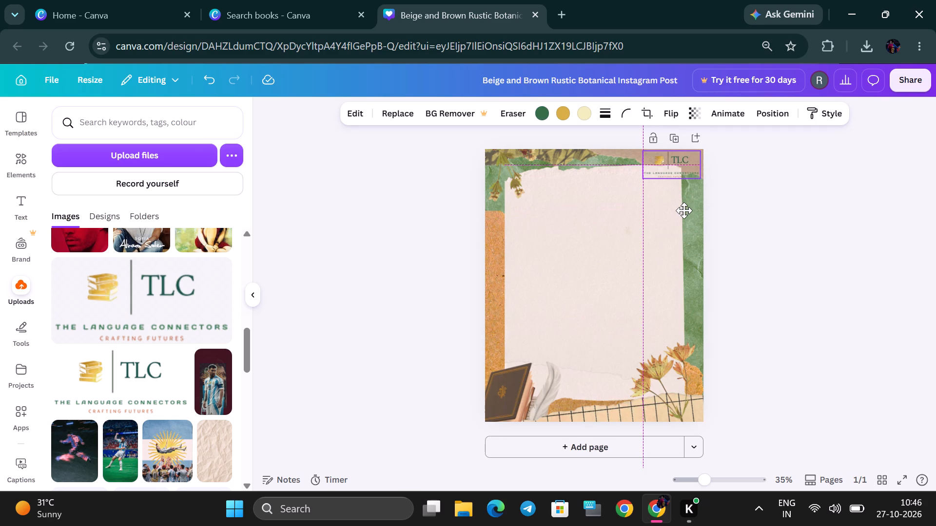
drag(684, 210, 682, 217)
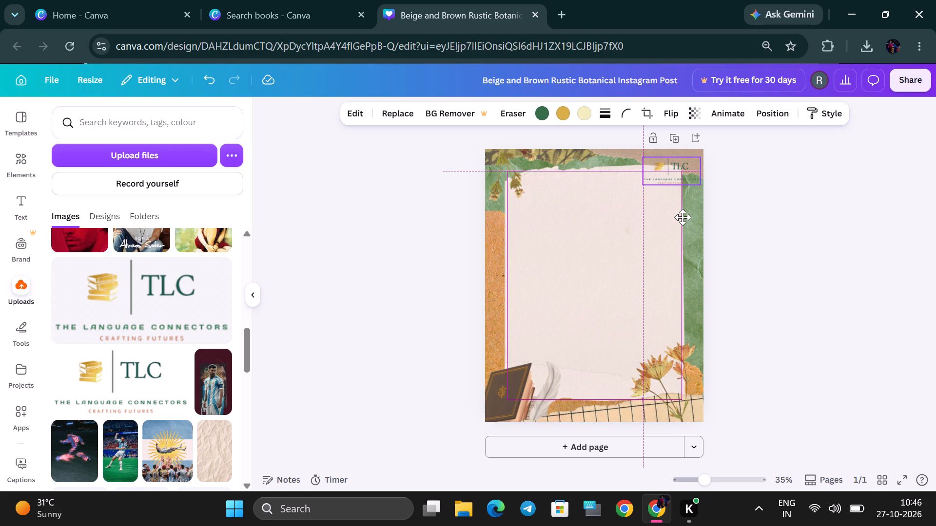
drag(682, 217, 682, 216)
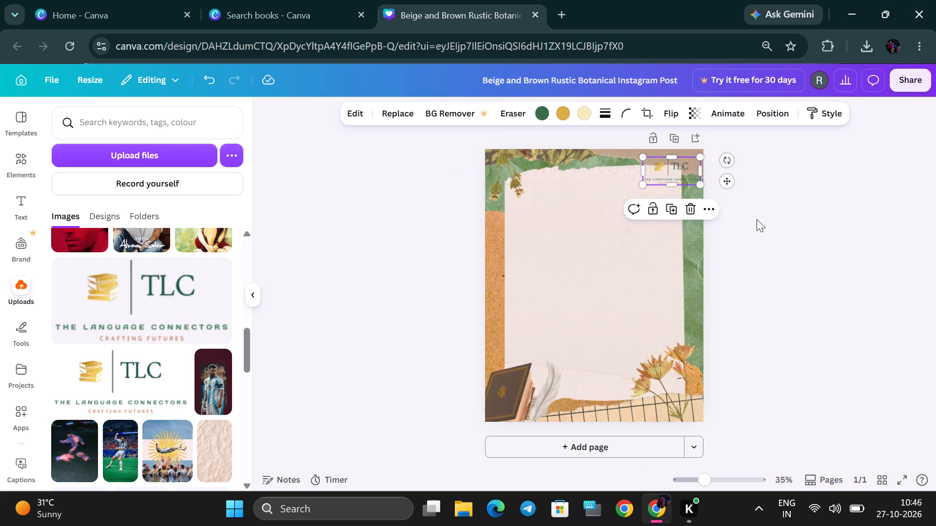
click(786, 219)
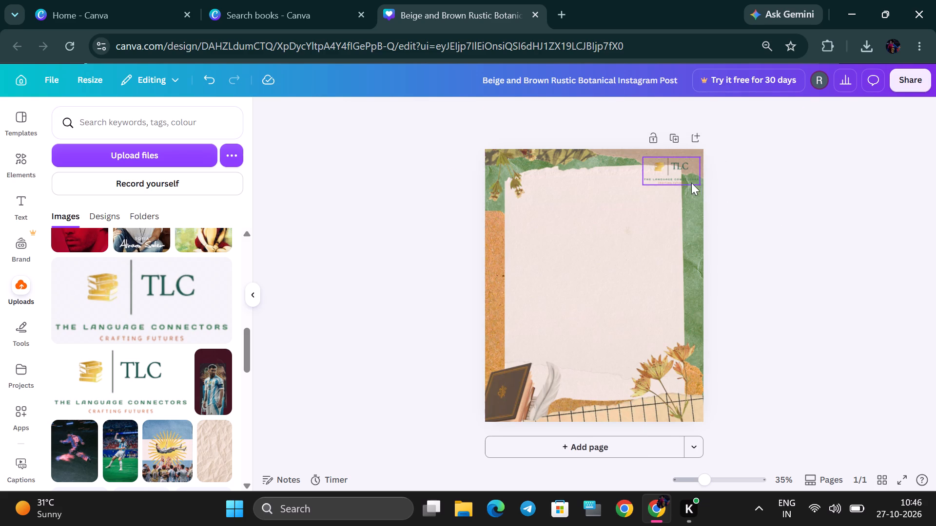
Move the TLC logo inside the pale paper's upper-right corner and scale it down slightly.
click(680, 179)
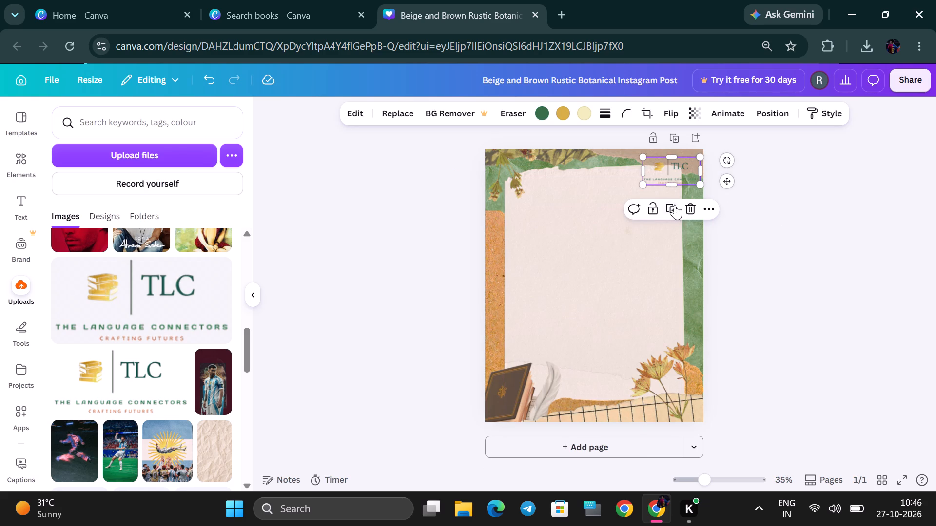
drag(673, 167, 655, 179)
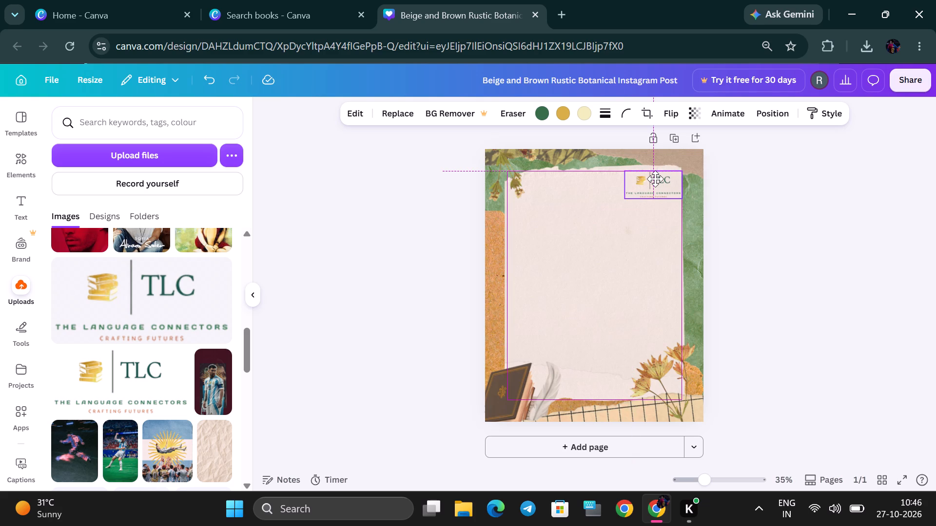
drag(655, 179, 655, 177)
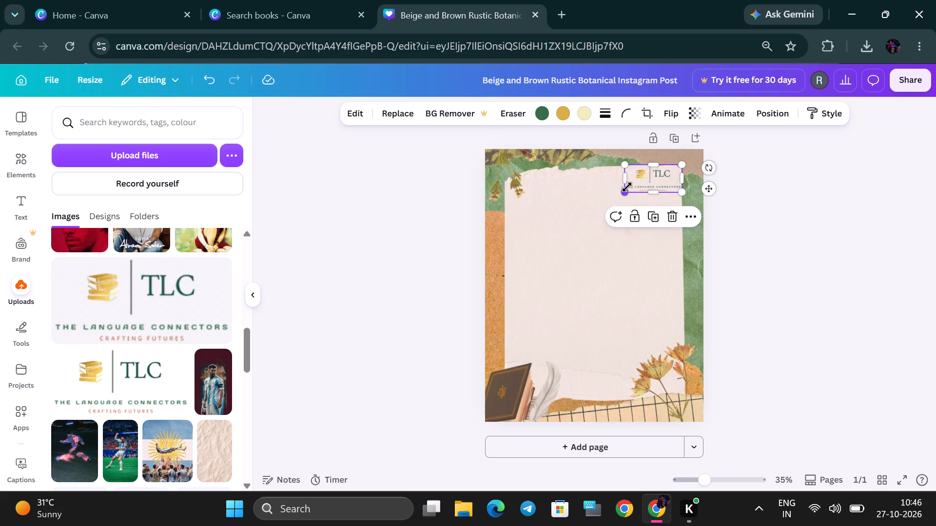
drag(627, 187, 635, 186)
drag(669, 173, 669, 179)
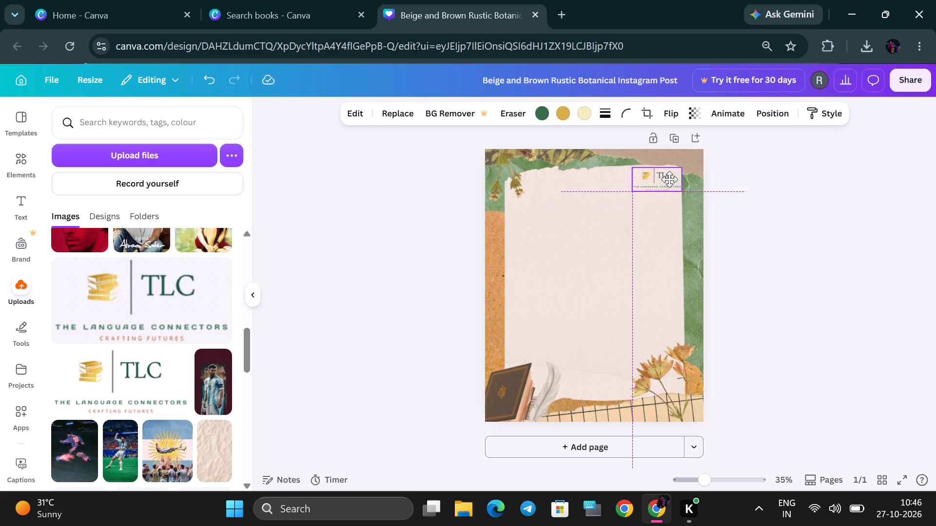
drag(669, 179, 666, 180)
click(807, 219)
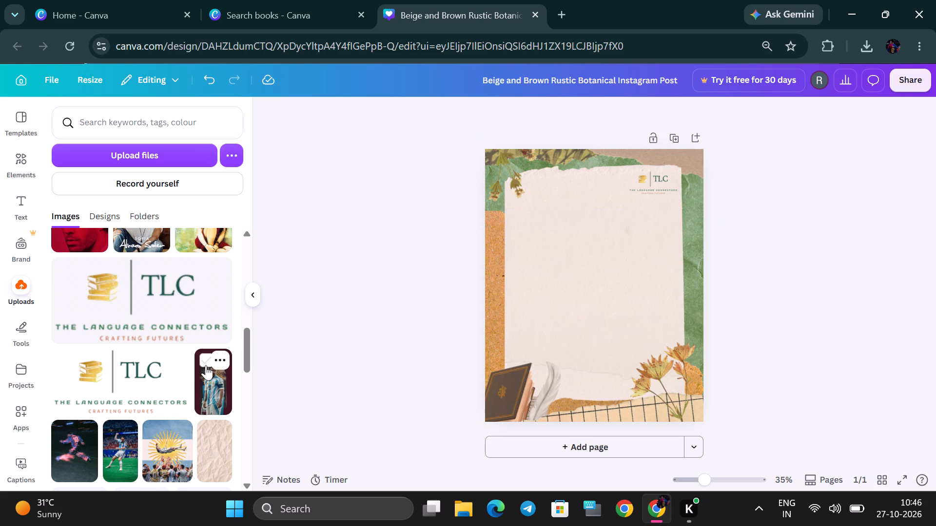
Undo the recent logo moves and resizing, and the removal of the open-book picture.
click(210, 86)
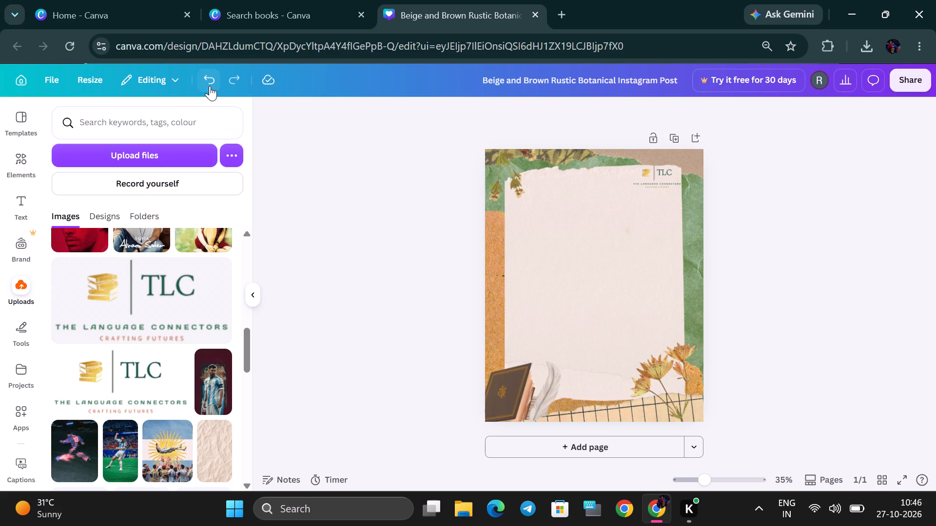
click(210, 86)
click(210, 86)
click(210, 86)
click(210, 86)
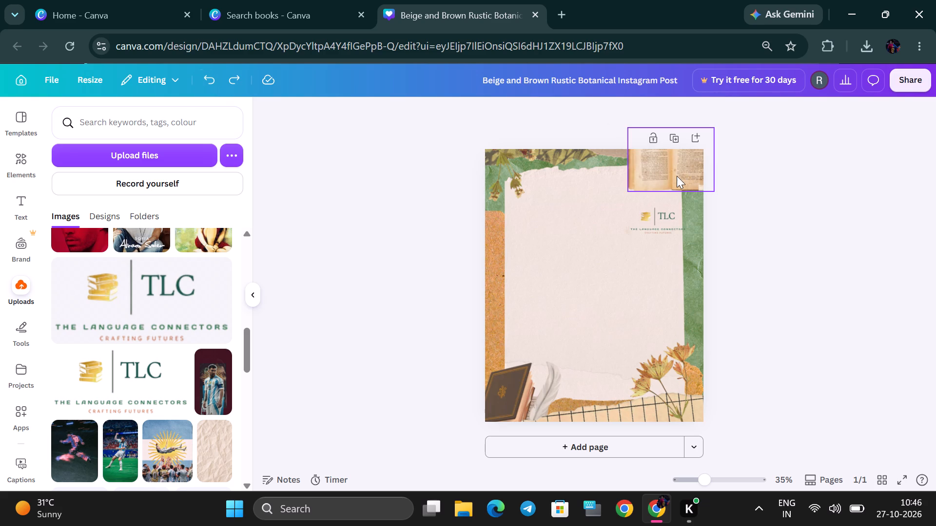
Move the open-book picture farther beyond the page's upper-right corner so that less of it covers the page.
drag(674, 175, 682, 169)
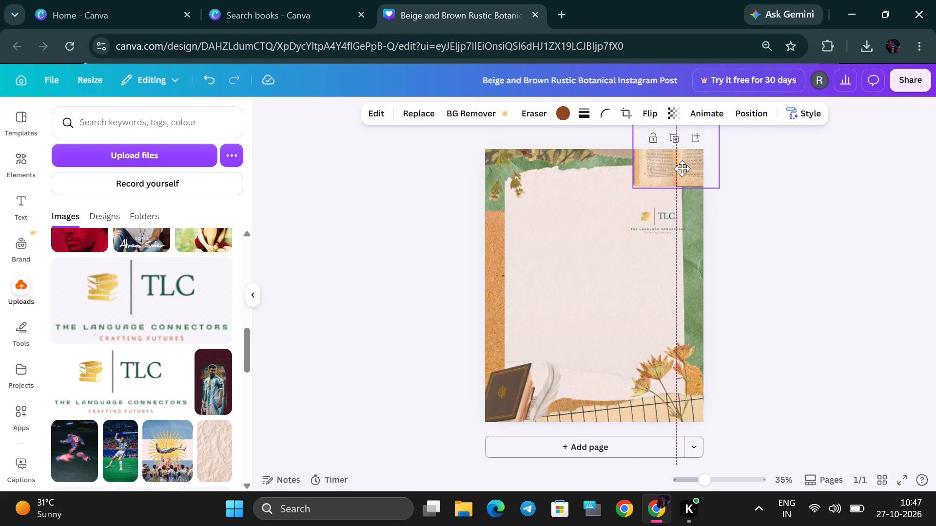
drag(682, 169, 680, 149)
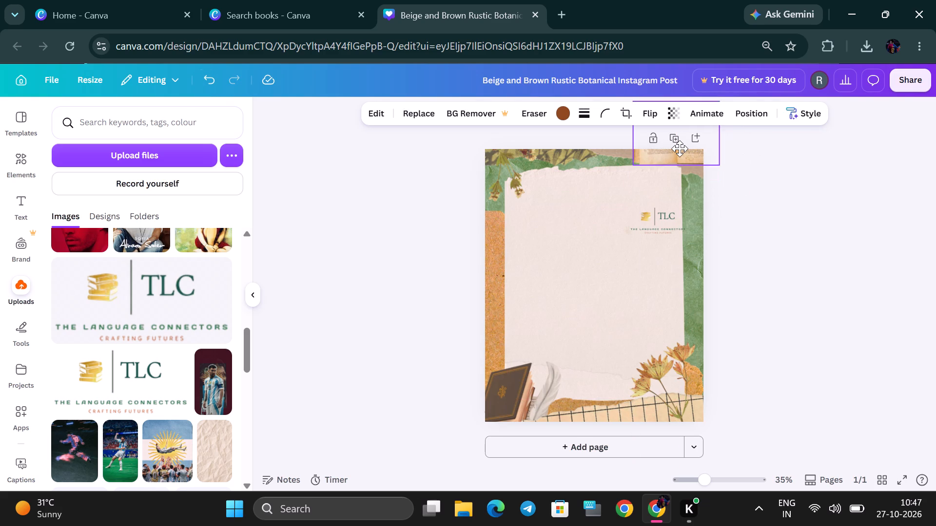
drag(680, 149, 697, 158)
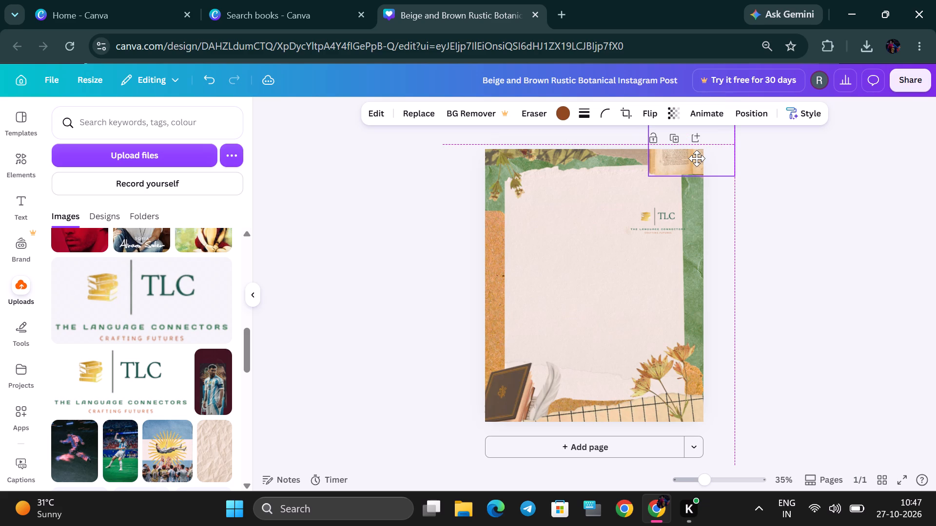
drag(697, 158, 693, 164)
click(781, 233)
Nudge the TLC logo slightly upward on the pale paper.
drag(665, 229, 664, 227)
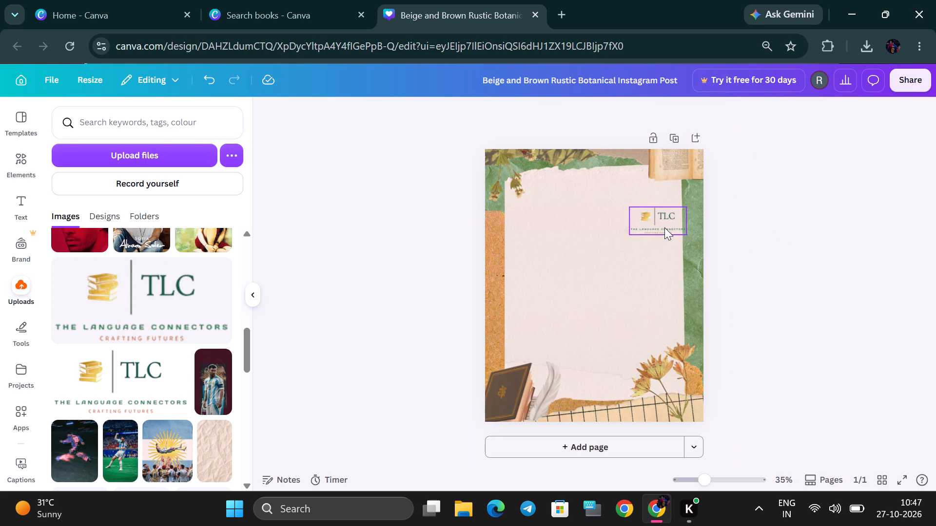
Move the TLC logo up into the pale paper's upper-right corner, just below the open-book picture, and scale it down slightly.
drag(664, 227, 657, 207)
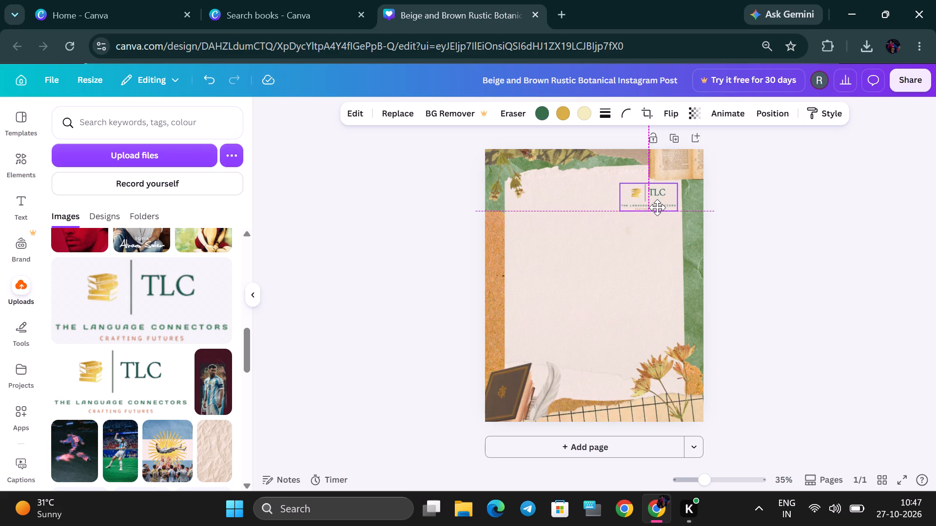
drag(657, 207, 658, 207)
drag(627, 210, 633, 209)
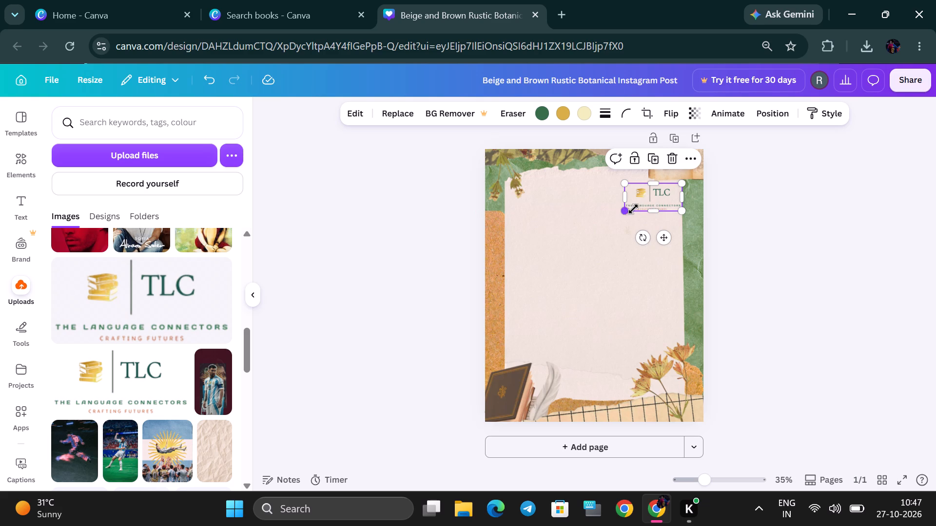
drag(633, 209, 633, 208)
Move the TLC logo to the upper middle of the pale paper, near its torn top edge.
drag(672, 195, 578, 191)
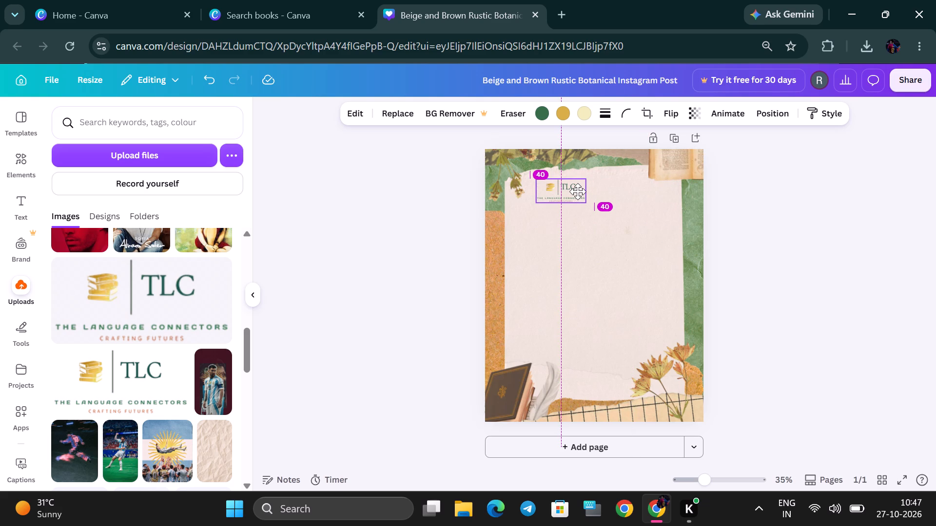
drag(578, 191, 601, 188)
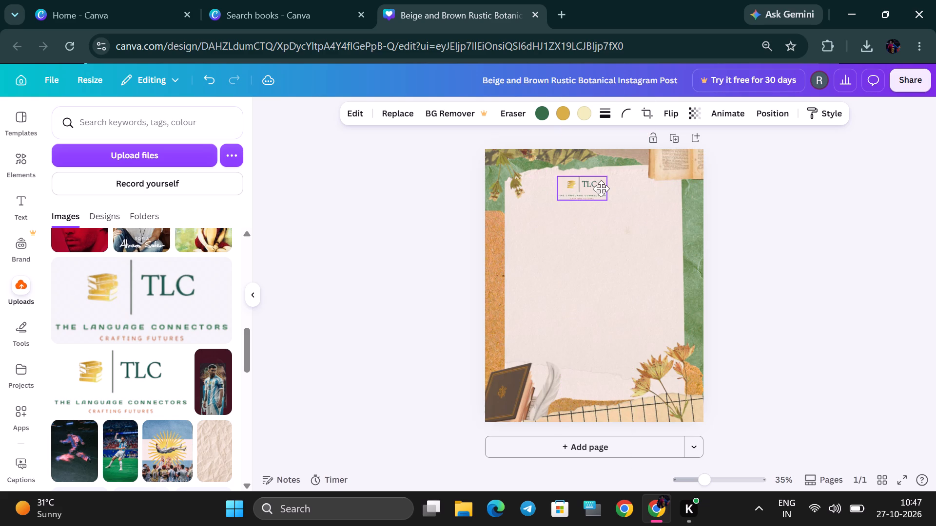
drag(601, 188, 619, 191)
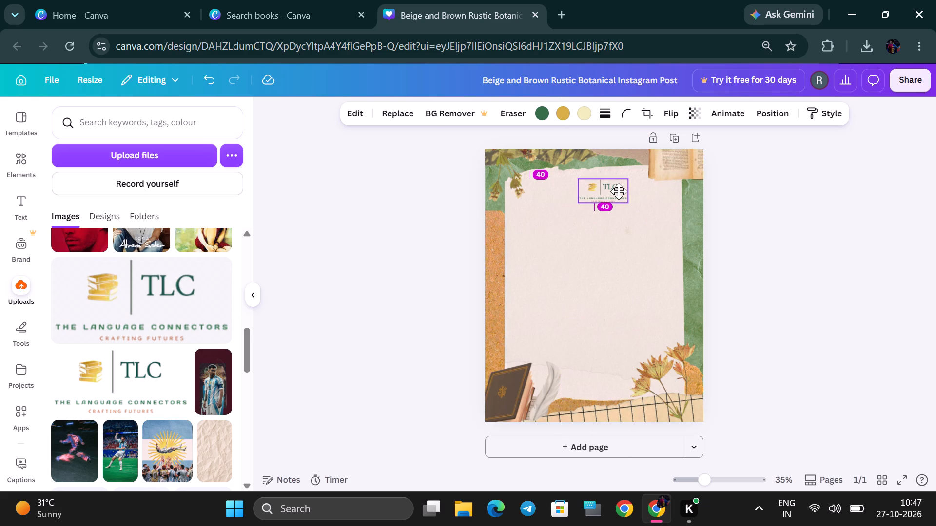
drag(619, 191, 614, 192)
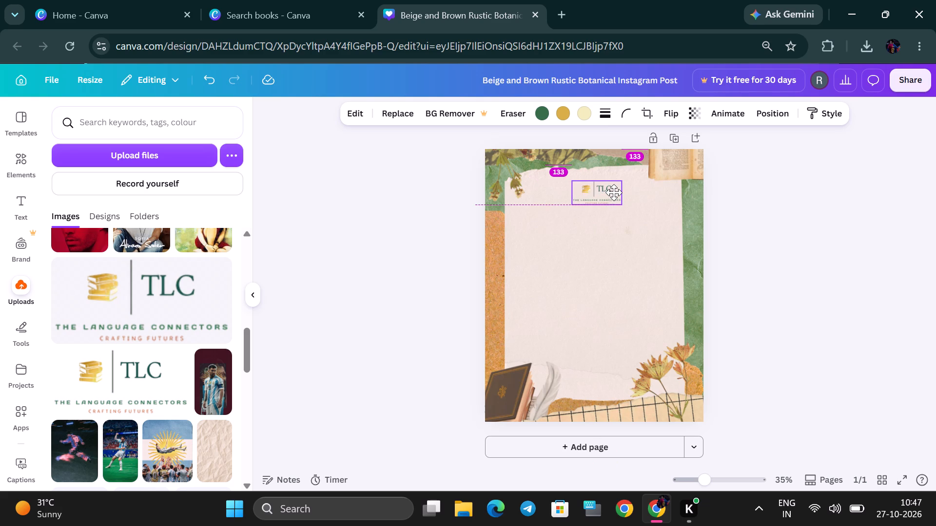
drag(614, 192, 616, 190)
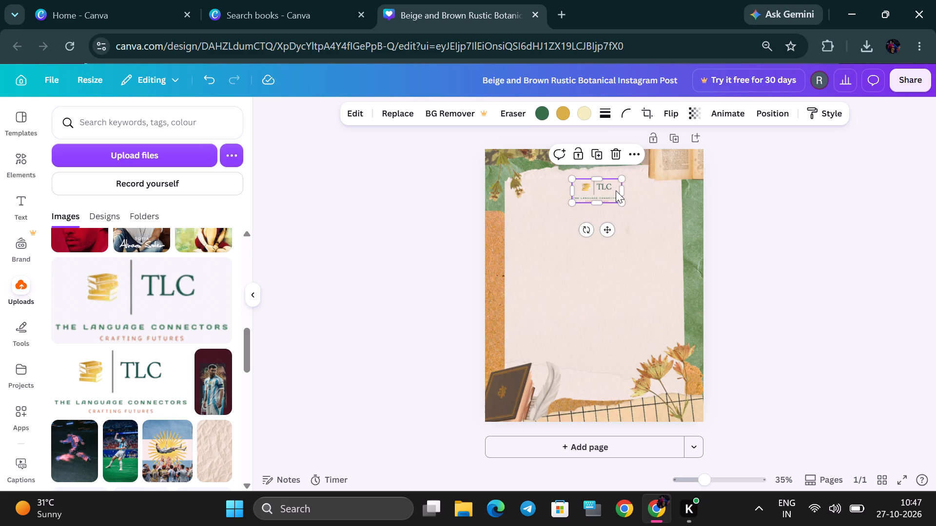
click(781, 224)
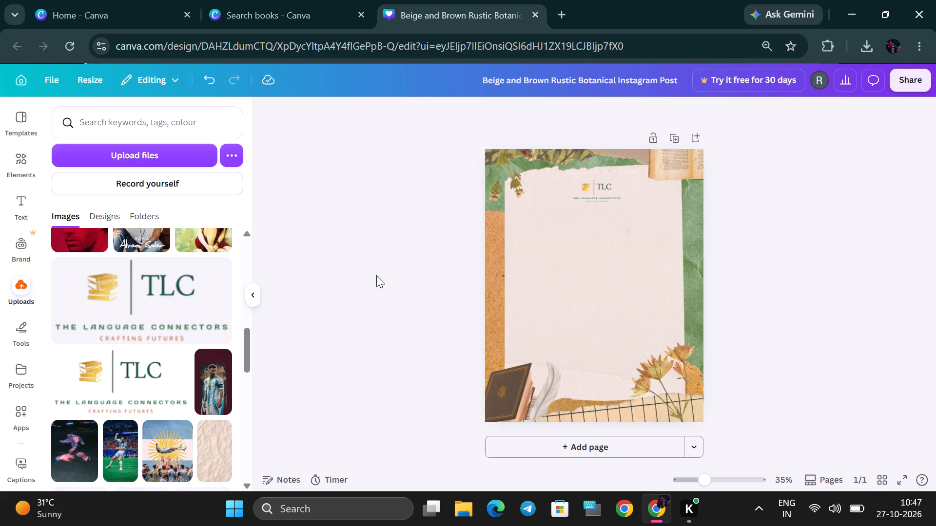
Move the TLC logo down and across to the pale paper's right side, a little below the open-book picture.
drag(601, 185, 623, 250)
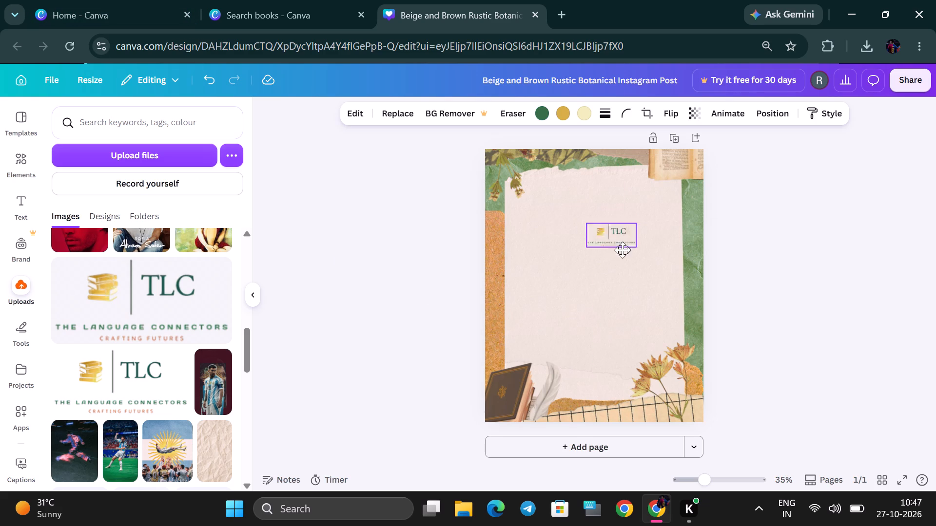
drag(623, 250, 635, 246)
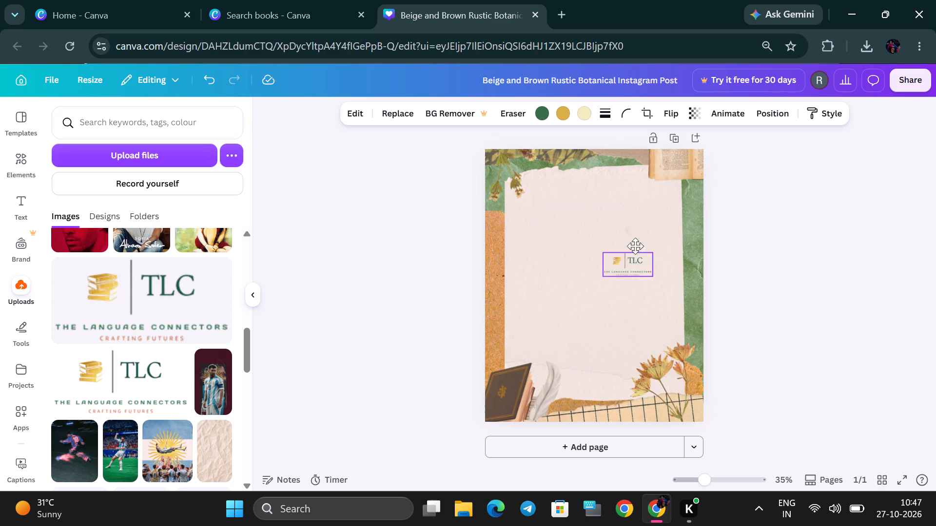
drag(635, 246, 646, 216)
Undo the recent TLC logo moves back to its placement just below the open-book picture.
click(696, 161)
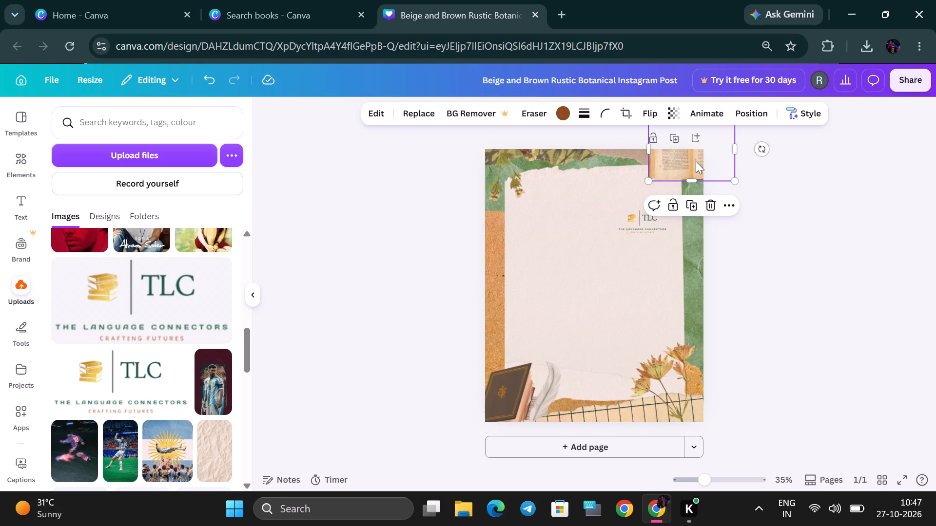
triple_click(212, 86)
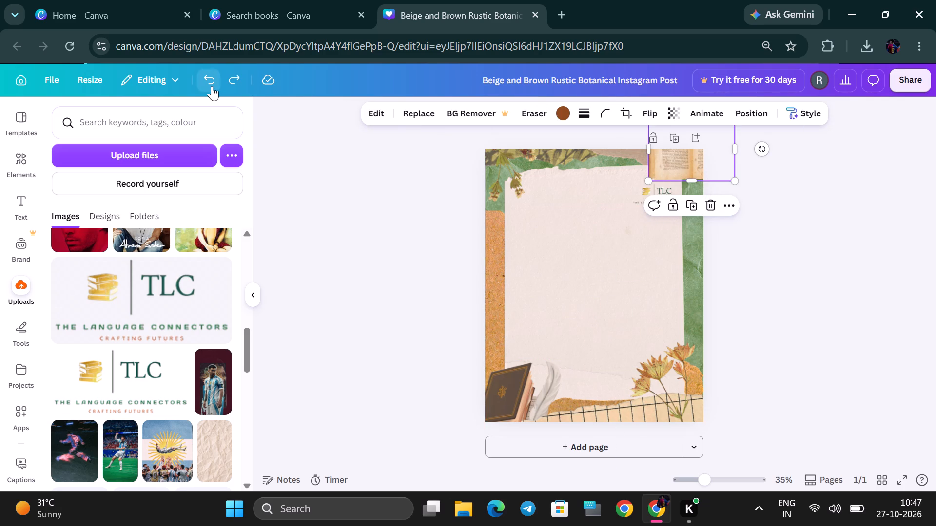
Undo the recent logo and open-book placement changes, and redo them to bring back the shifted book and the logo.
triple_click(212, 86)
click(212, 86)
click(212, 86)
click(212, 86)
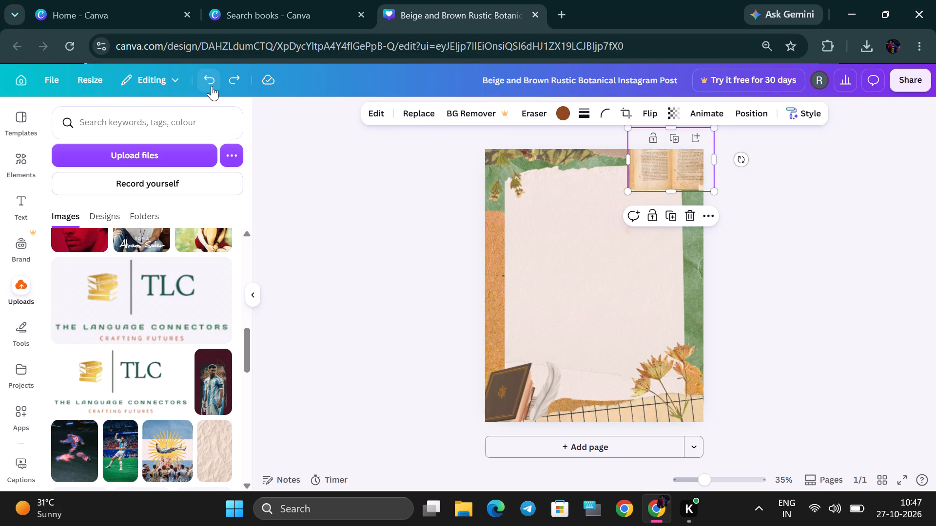
triple_click(226, 80)
triple_click(226, 80)
triple_click(226, 81)
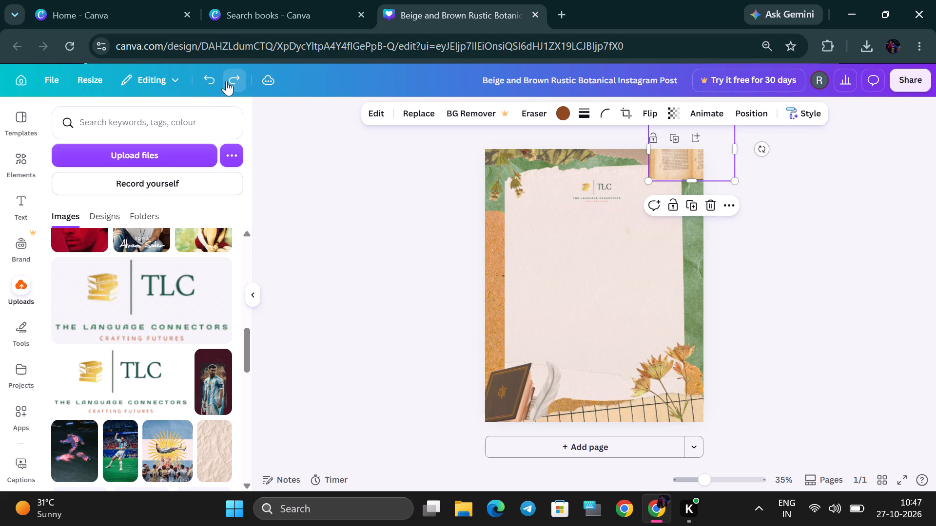
triple_click(227, 83)
triple_click(227, 84)
click(227, 84)
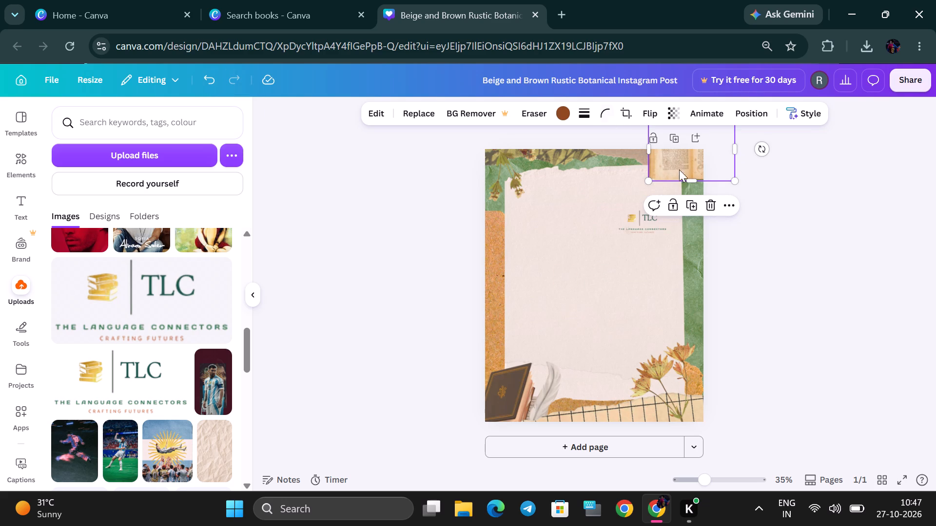
Delete the open-book picture at the page's upper-right corner.
click(702, 200)
drag(650, 216, 649, 200)
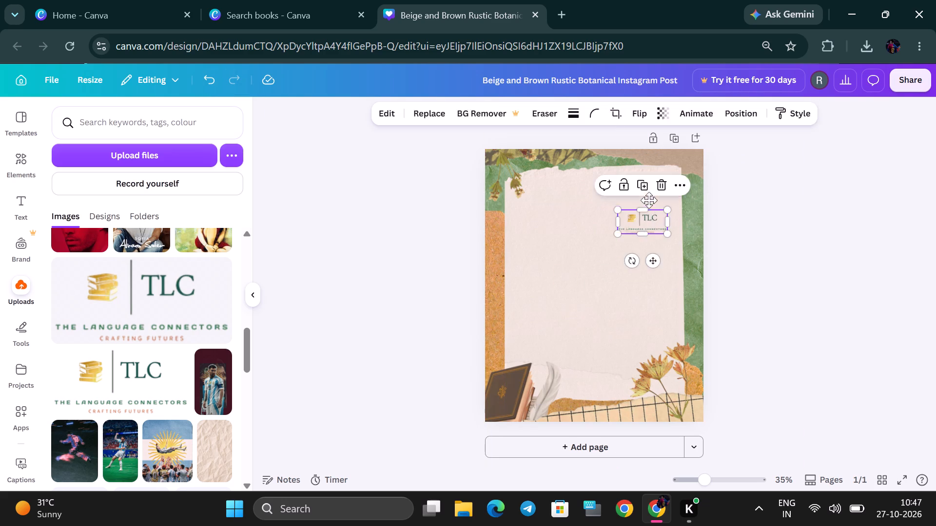
drag(649, 200, 662, 175)
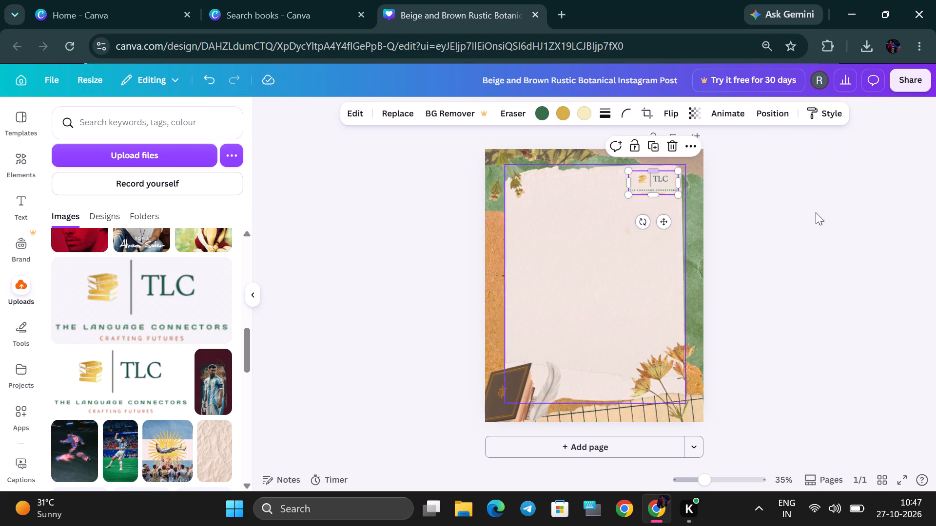
click(843, 212)
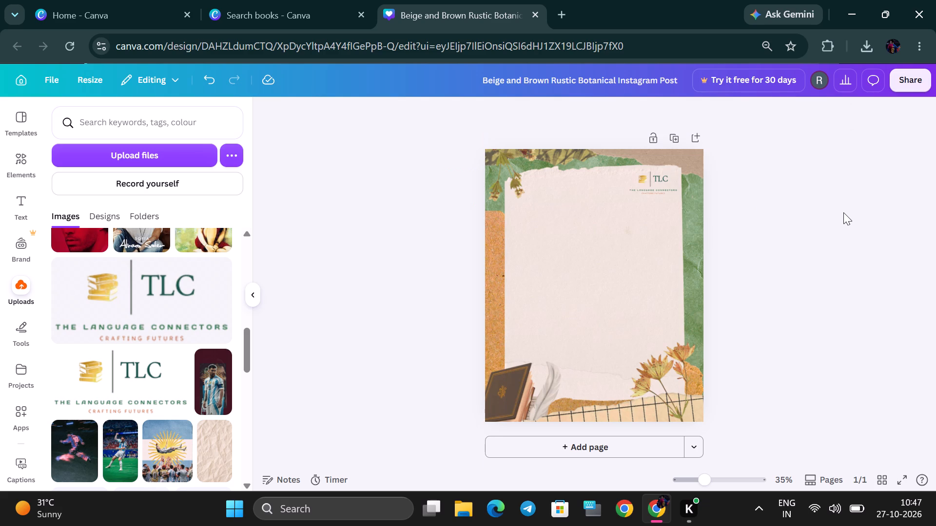
click(641, 192)
drag(678, 197, 677, 196)
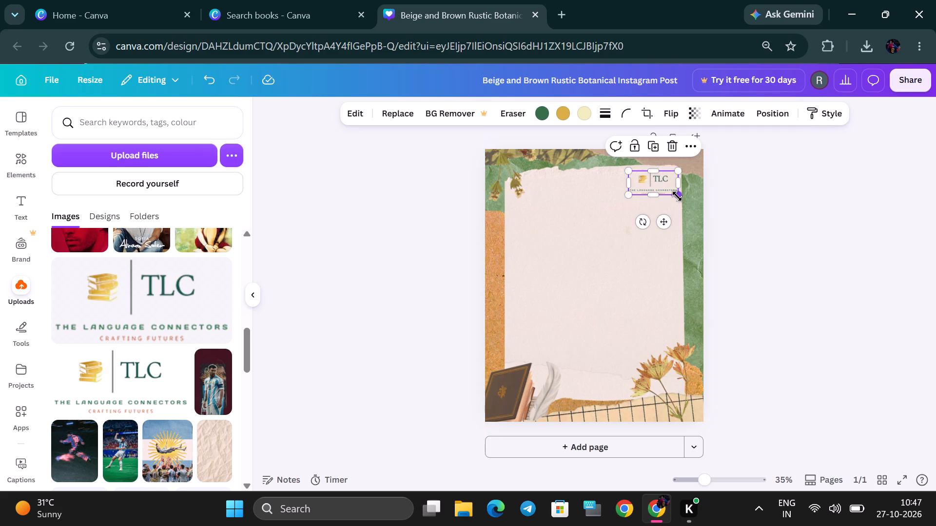
drag(677, 196, 674, 195)
click(654, 181)
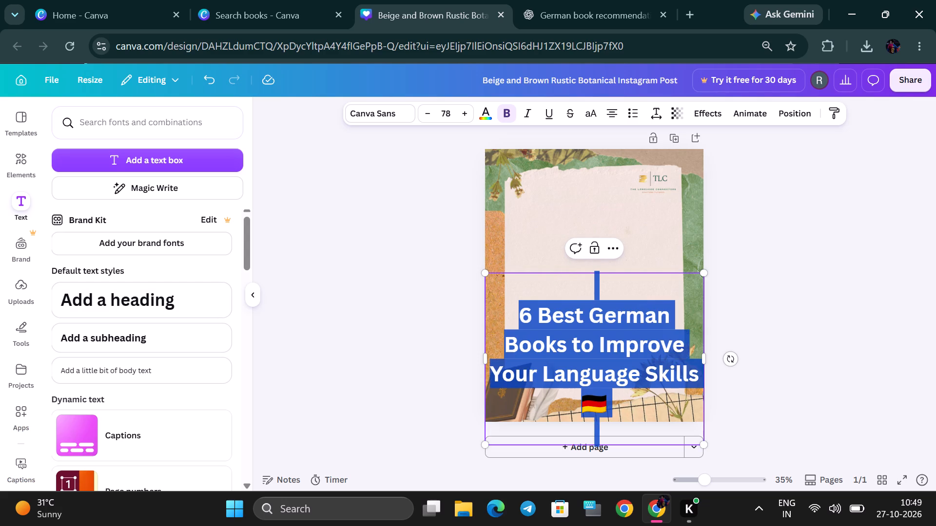
Change the font of the "6 Best German Books to Improve Your Language Skills" heading to Anton.
click(386, 125)
click(386, 118)
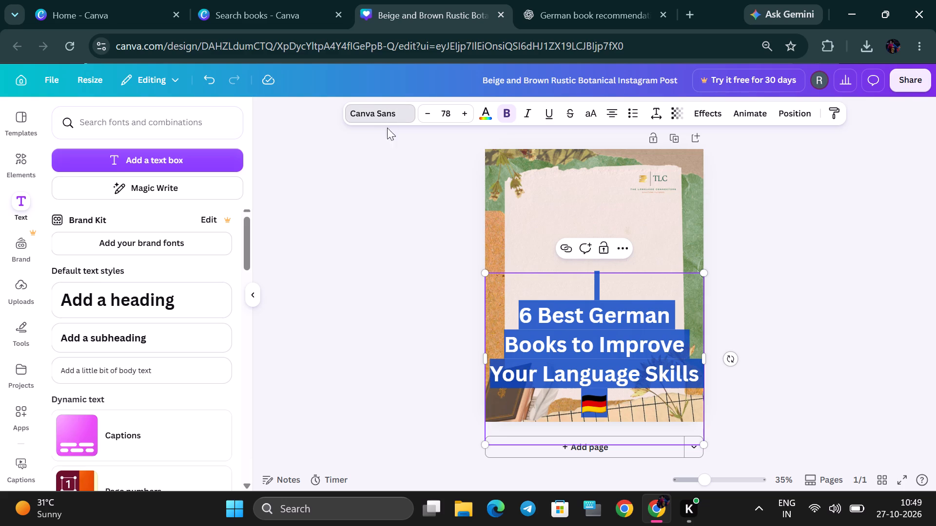
click(102, 318)
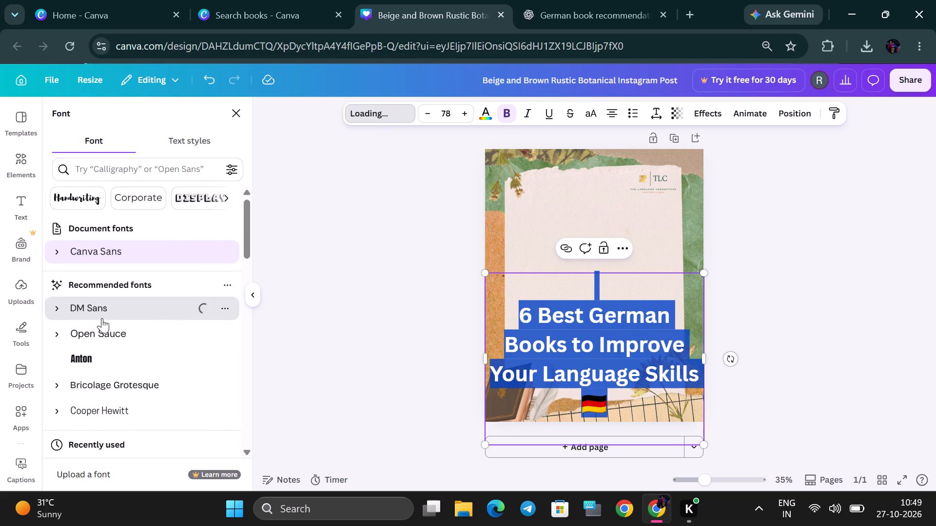
click(106, 358)
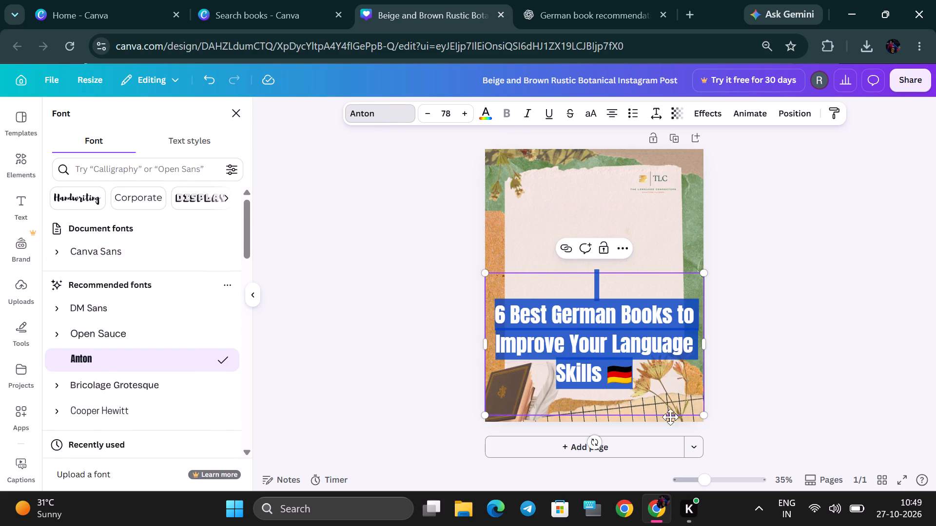
Scale the heading "6 Best German Books to Improve Your Language Skills 🇩🇪" to font size about 35.3 and widen its box to two lines.
drag(707, 417, 614, 329)
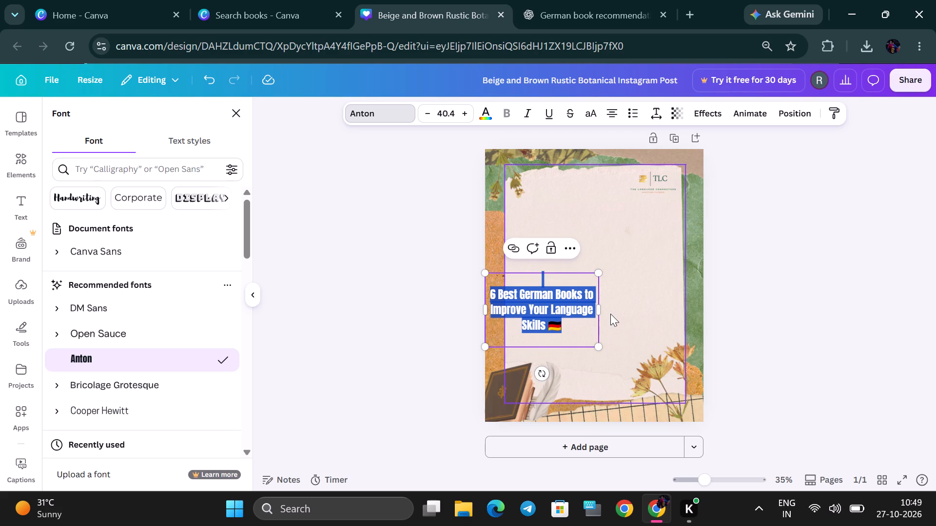
drag(604, 310, 682, 307)
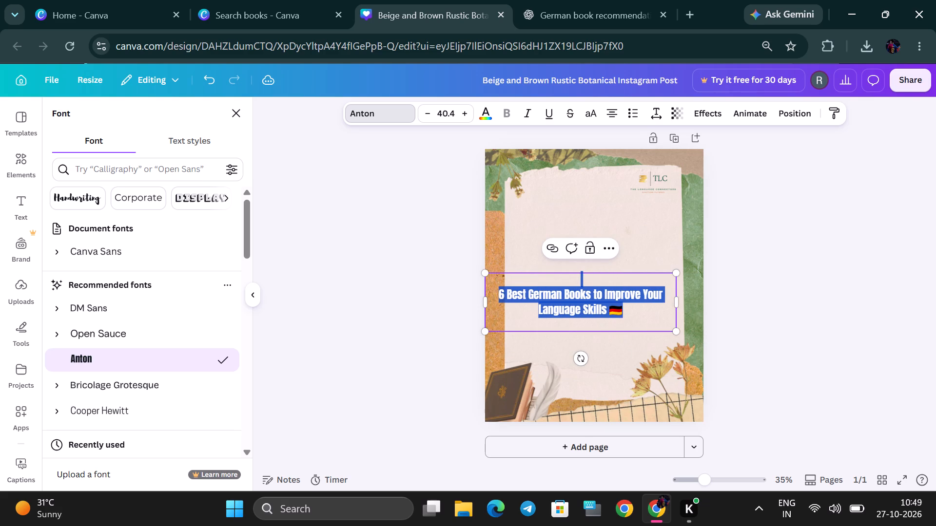
click(594, 278)
key(BackSpace)
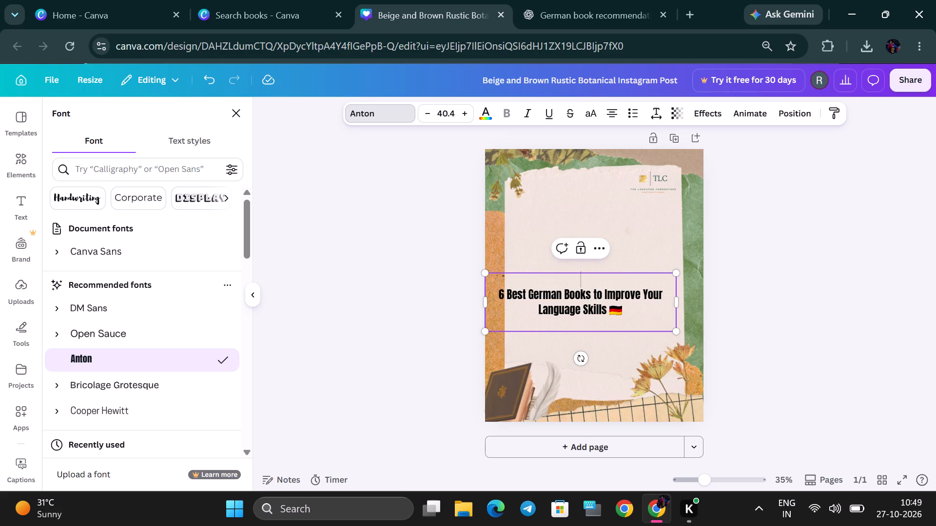
drag(485, 332, 497, 326)
drag(497, 326, 509, 323)
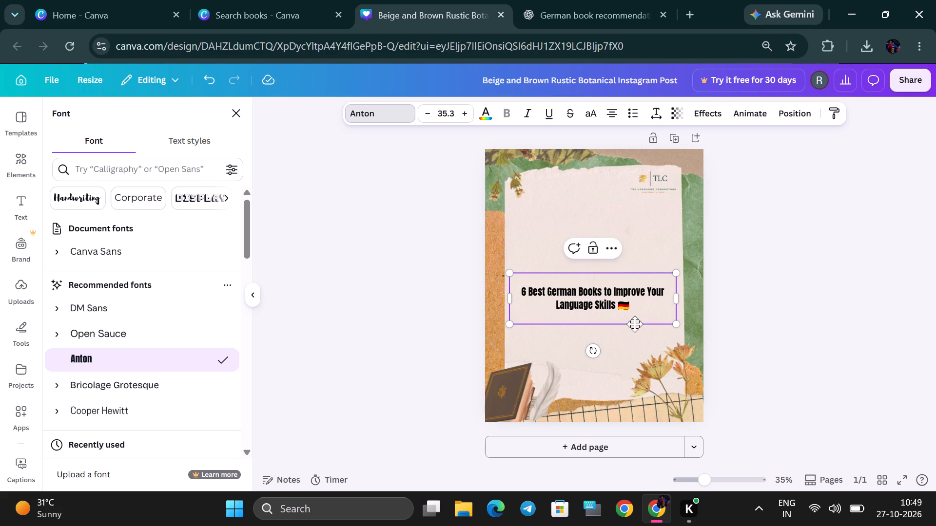
Move the heading up just beneath the TLC logo, scale it to font size about 30.8, and centre it horizontally on the page.
drag(635, 324, 637, 253)
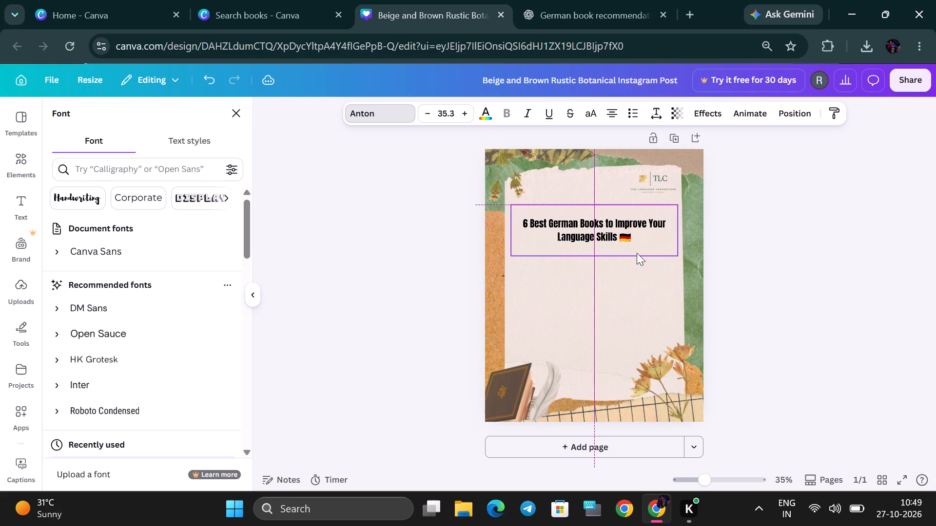
drag(637, 253, 637, 245)
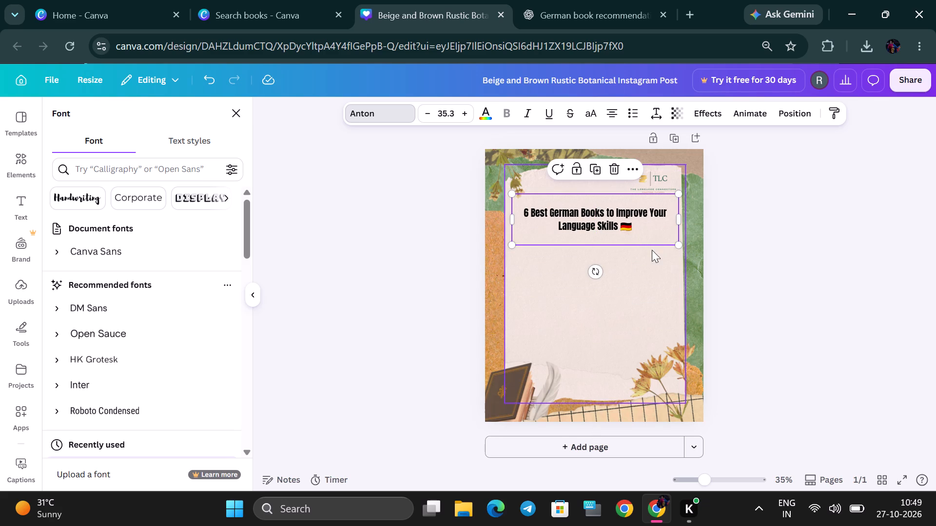
drag(676, 242, 660, 239)
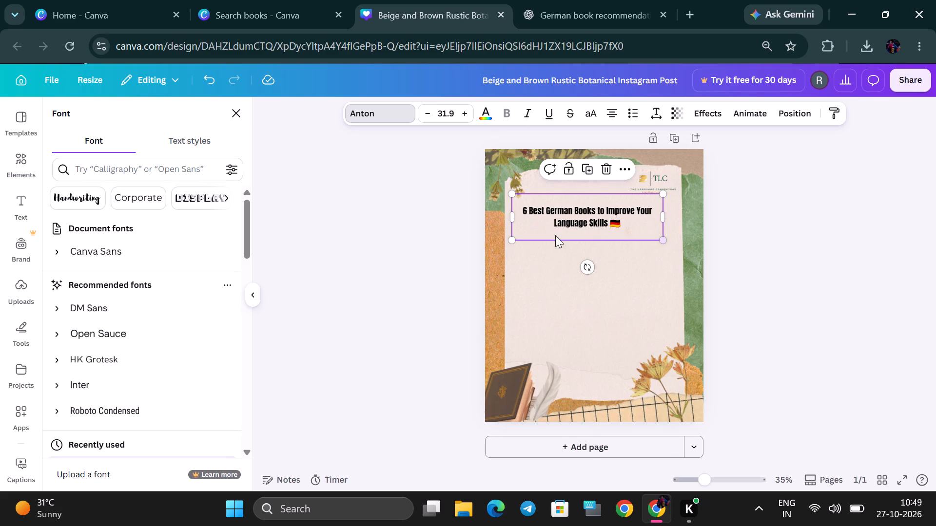
drag(515, 237, 523, 237)
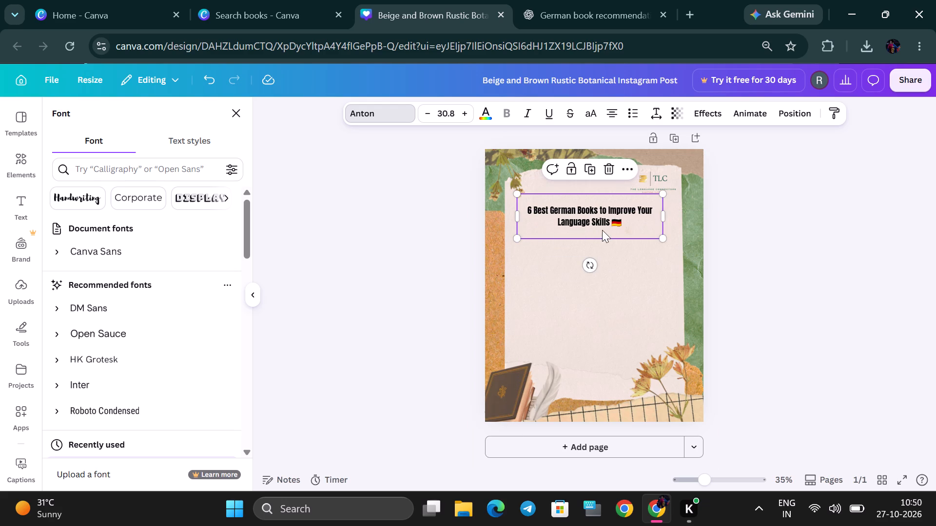
click(603, 230)
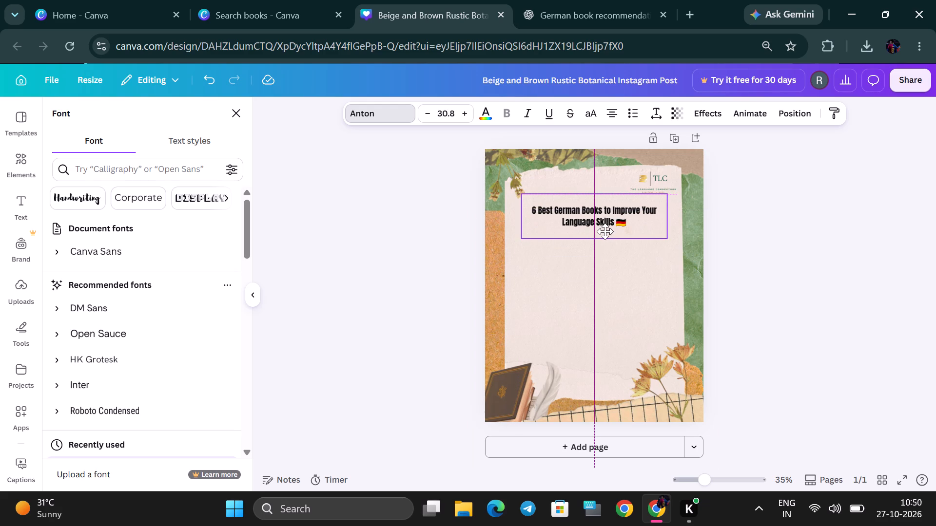
Set the text colour of the whole heading to the orange already used in the design.
click(603, 227)
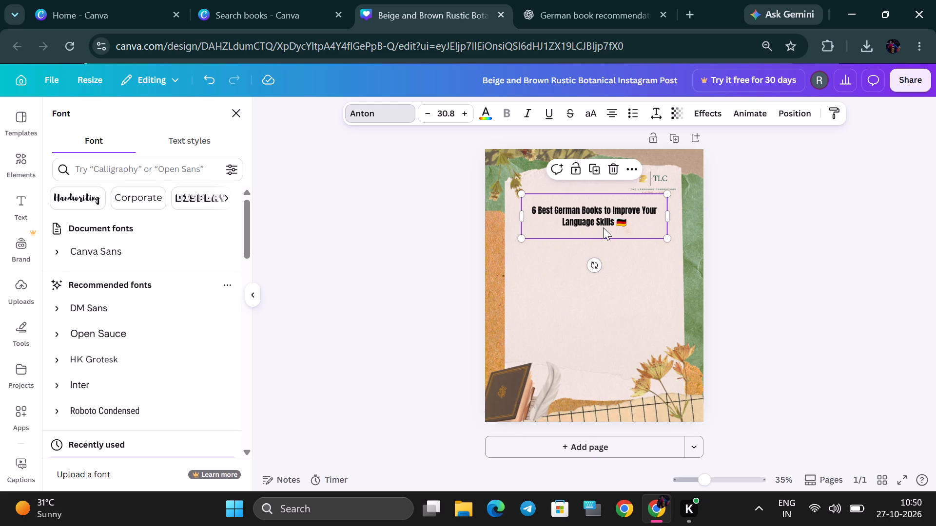
click(603, 227)
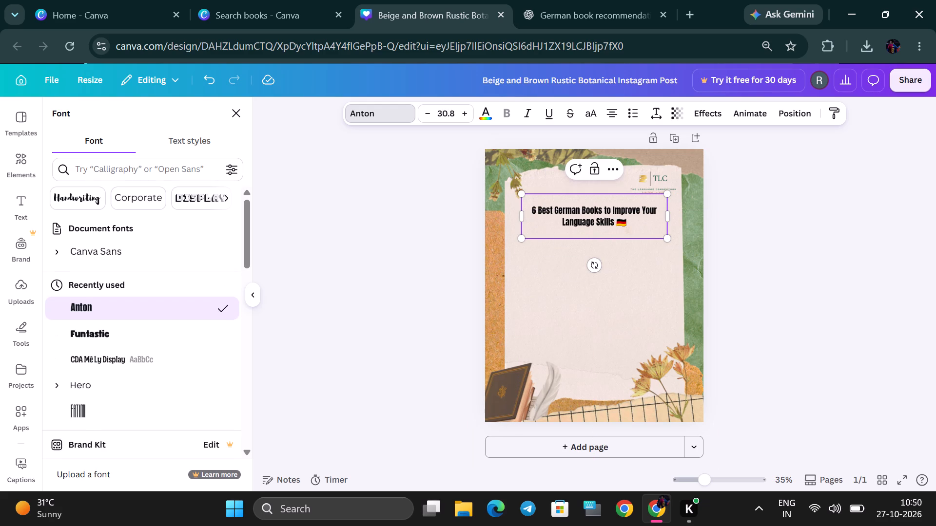
key(ctrl+a)
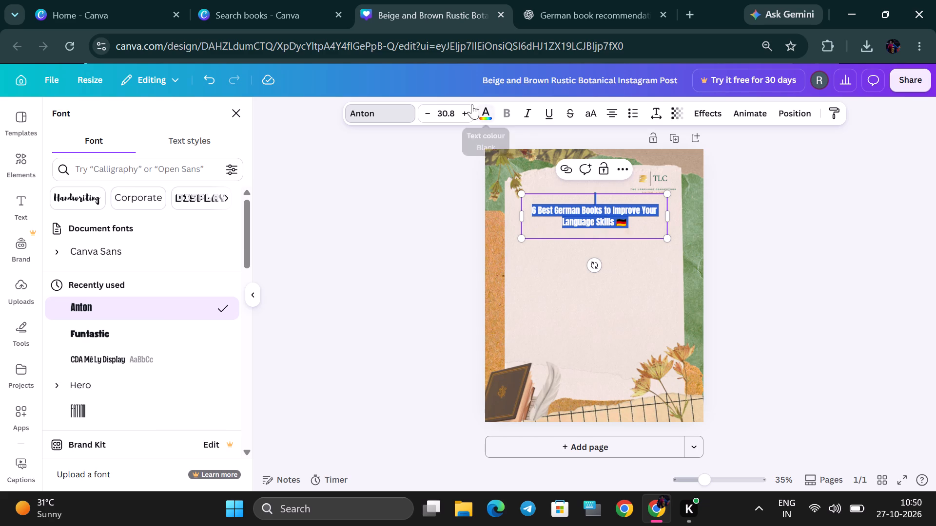
click(492, 115)
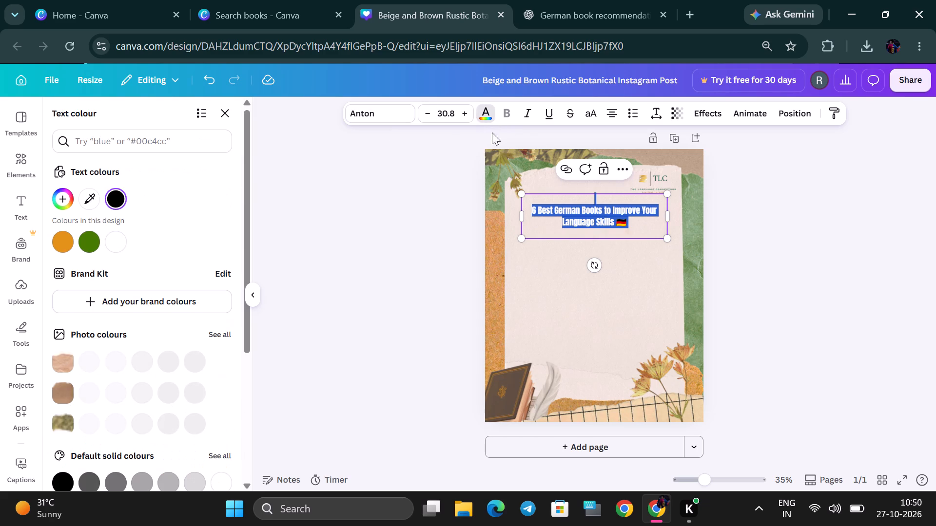
click(61, 241)
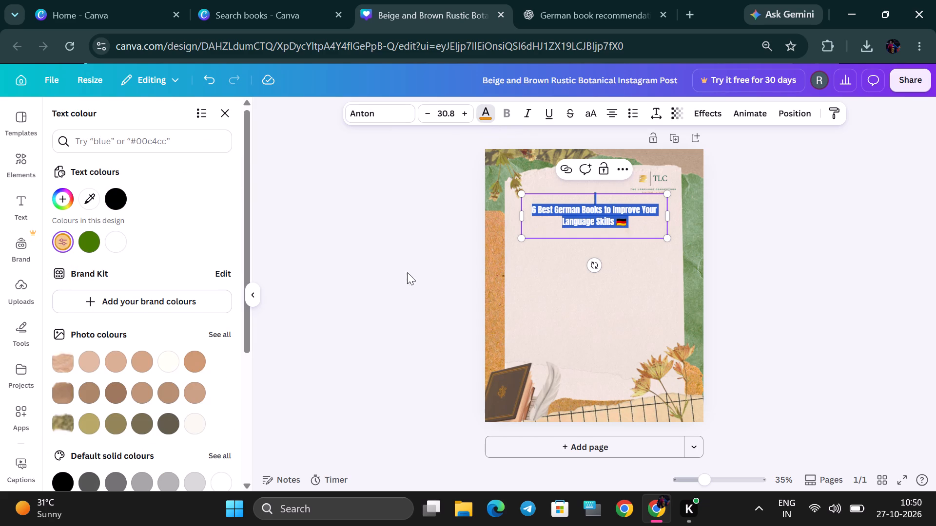
Recolour the whole heading "6 Best German Books to Improve Your Language Skills 🇩🇪" in the design's moss green, #457a00.
double_click(760, 243)
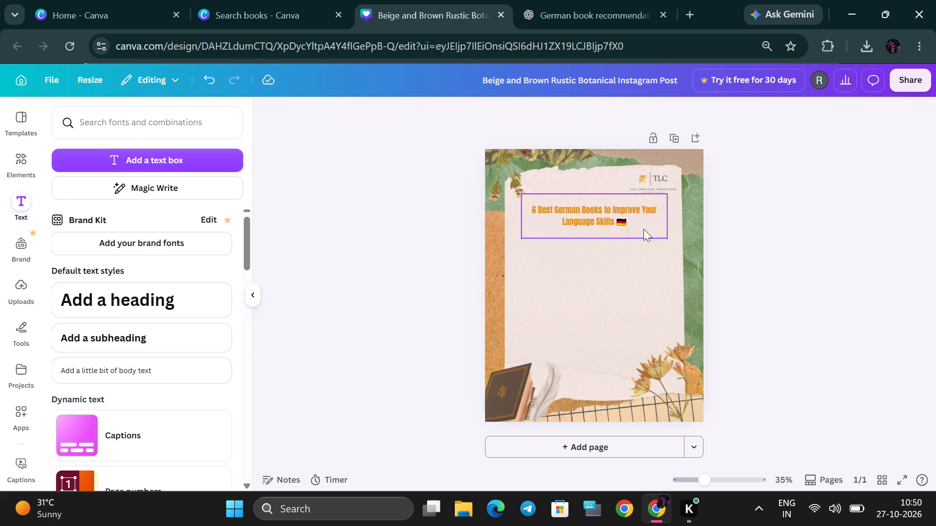
double_click(643, 224)
key(ctrl+a)
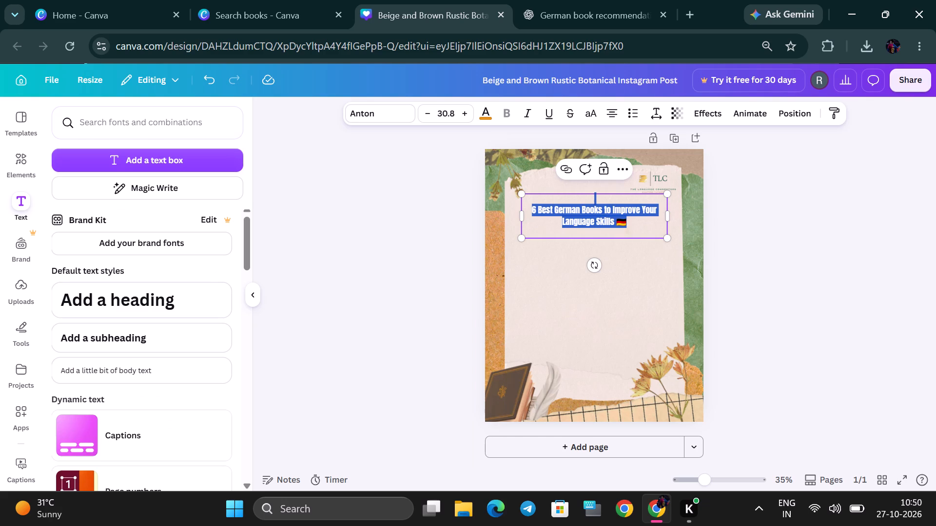
click(407, 117)
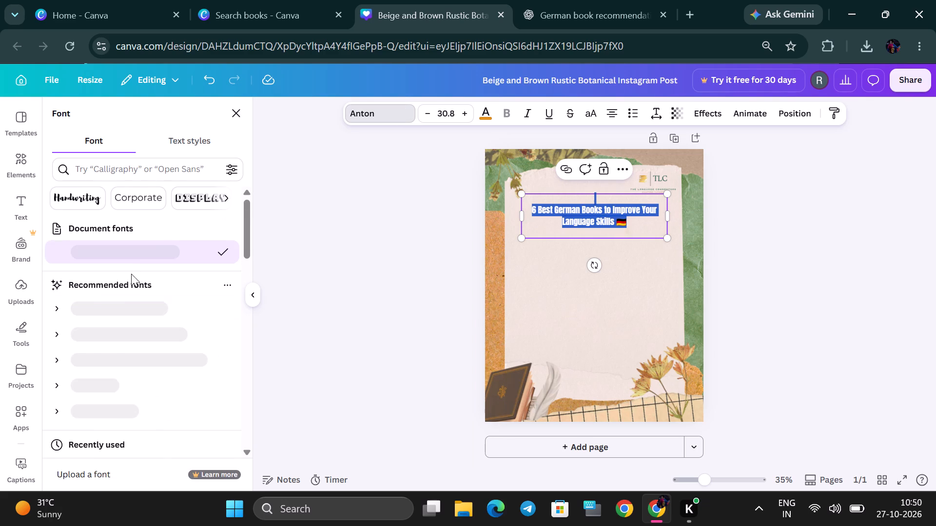
click(488, 113)
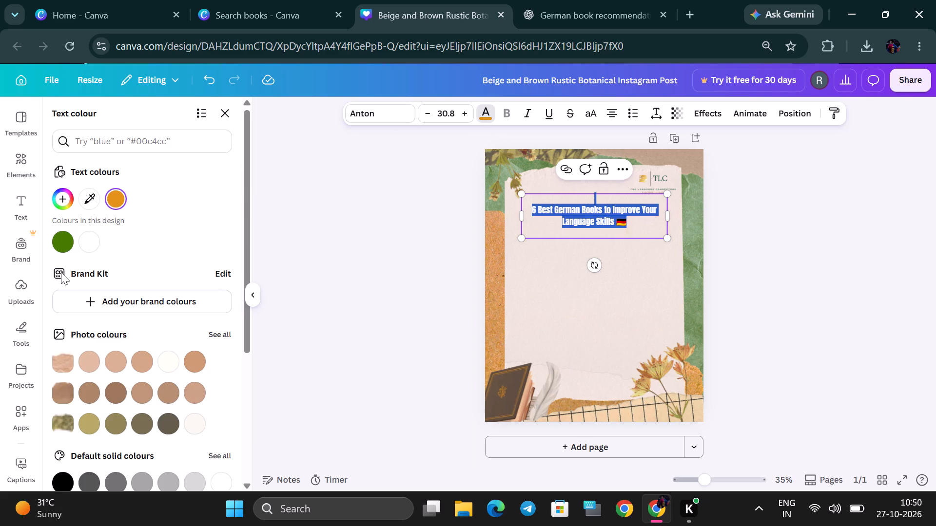
scroll(95, 390, down, 2)
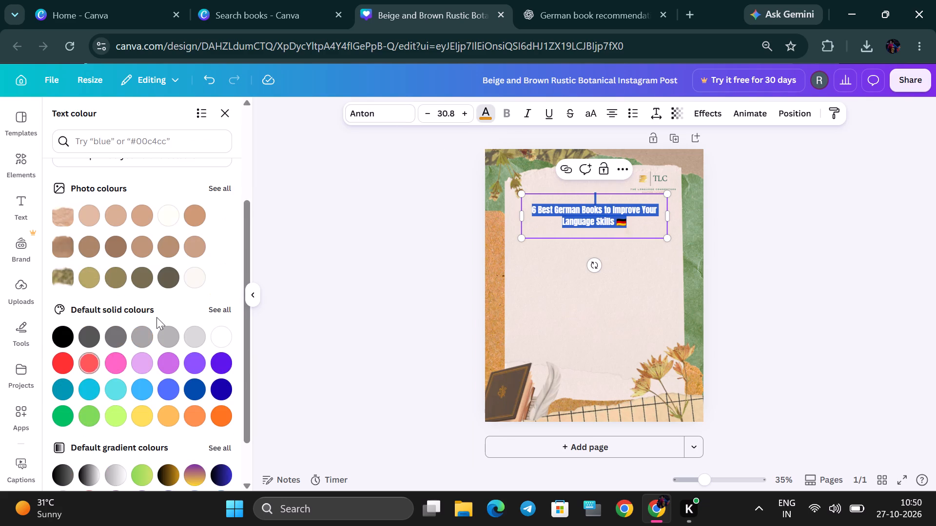
scroll(151, 352, down, 2)
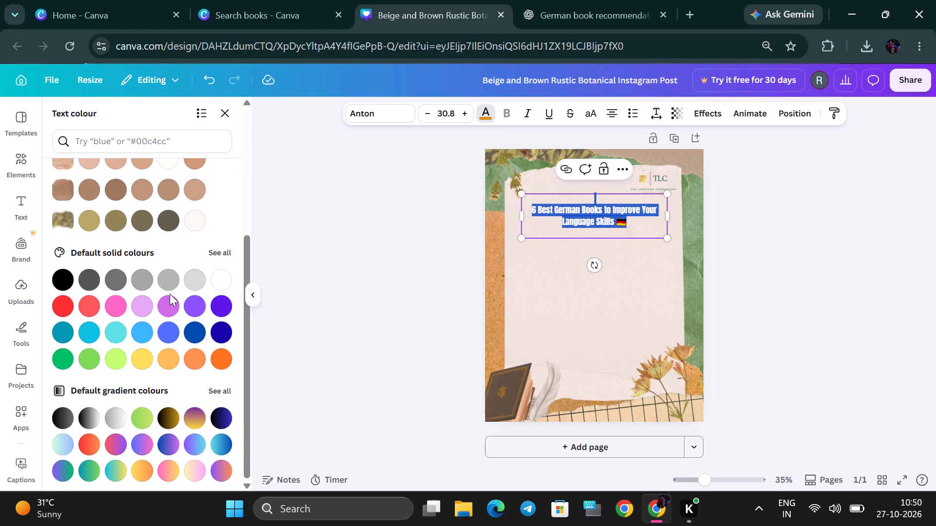
scroll(137, 386, up, 6)
scroll(133, 368, down, 1)
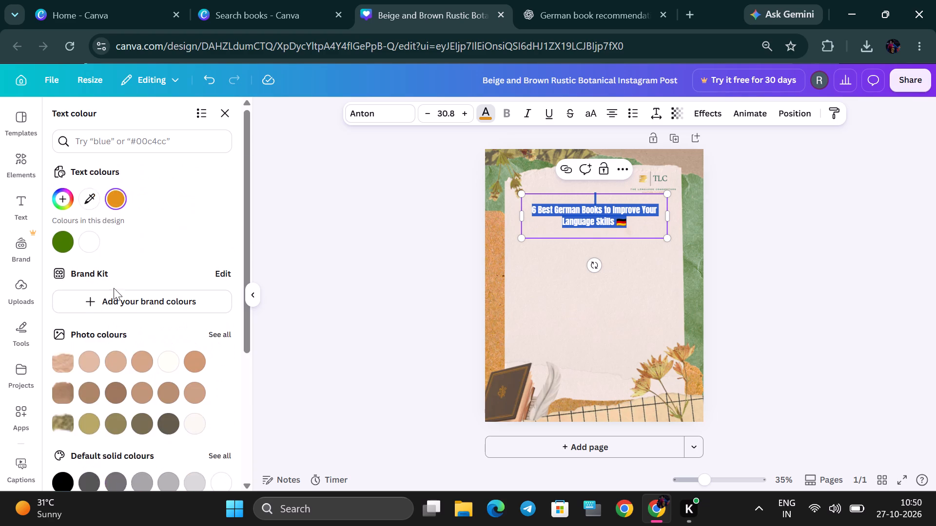
click(56, 172)
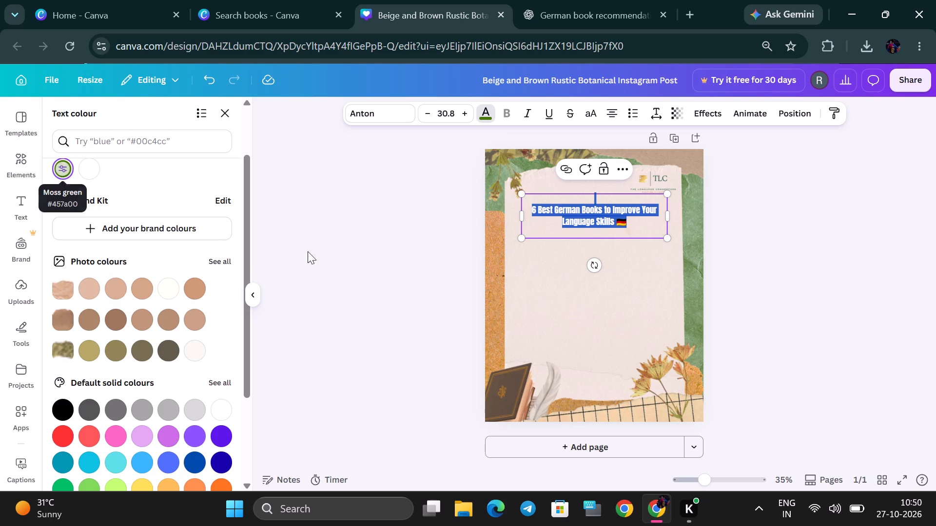
double_click(363, 263)
Check the colour options for the whole heading text, keeping the green, and change its font to CDA Mê Ly Display.
double_click(560, 220)
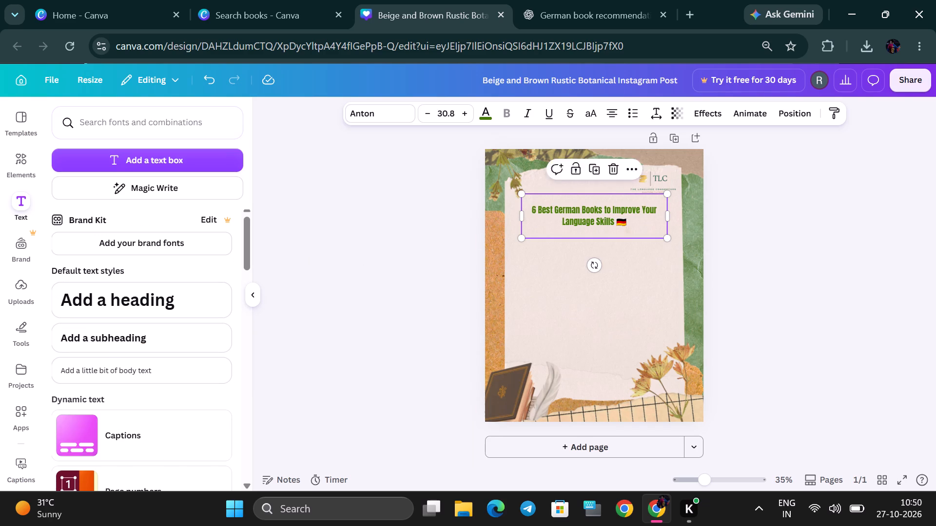
key(ctrl+a)
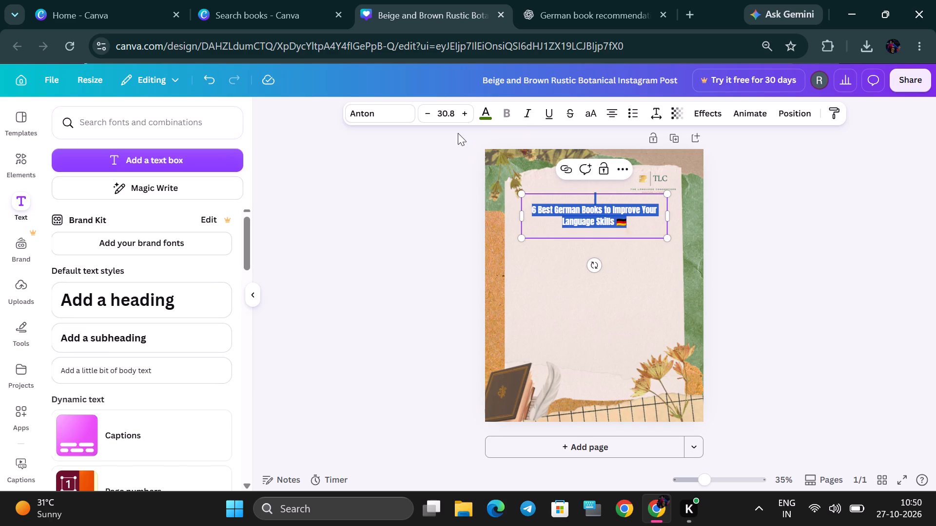
click(477, 107)
scroll(192, 279, down, 1)
scroll(192, 279, up, 1)
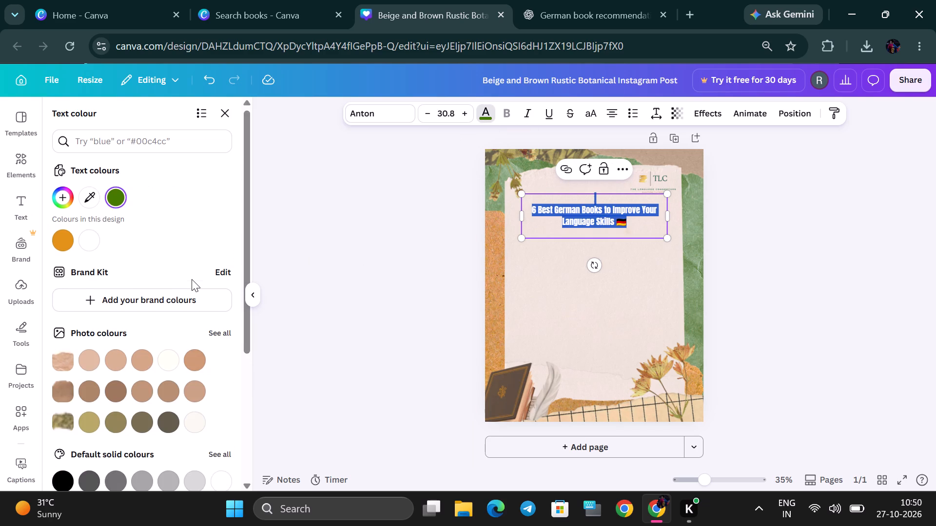
scroll(192, 279, up, 2)
scroll(192, 279, down, 10)
scroll(192, 279, up, 6)
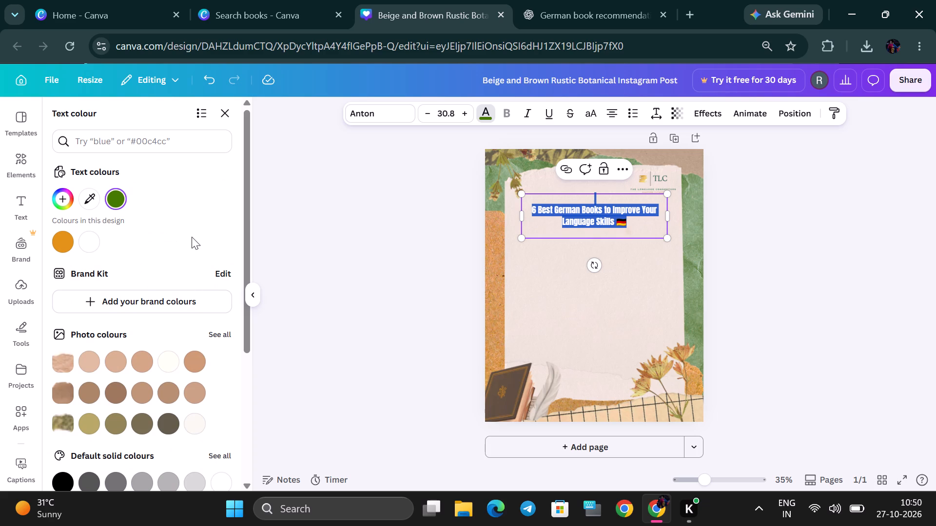
click(373, 114)
scroll(126, 295, down, 3)
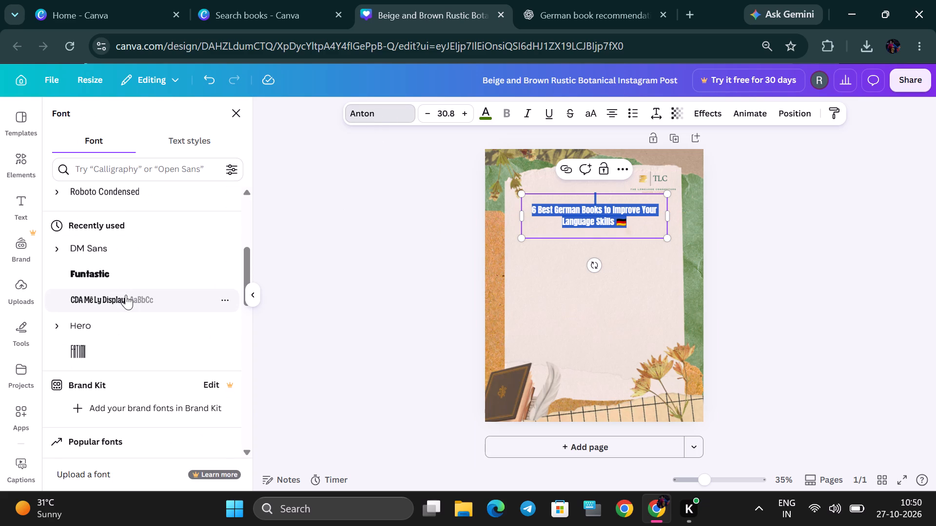
click(126, 295)
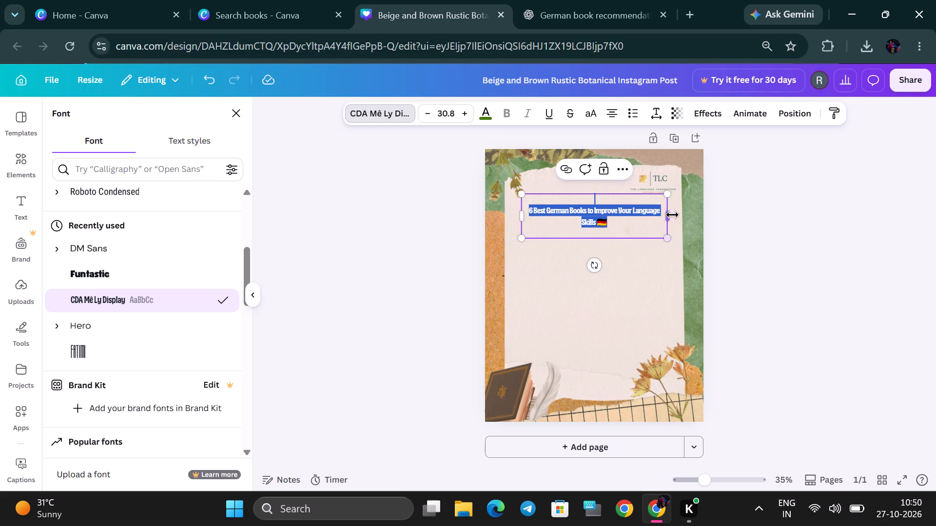
Widen the heading's text box towards the paper's right edge so that the heading fits on a single line.
drag(672, 217, 685, 218)
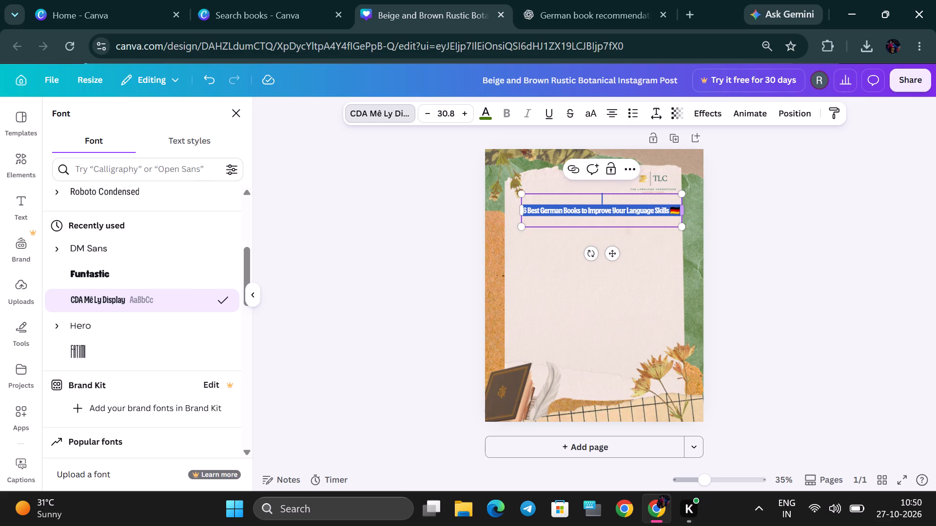
click(640, 227)
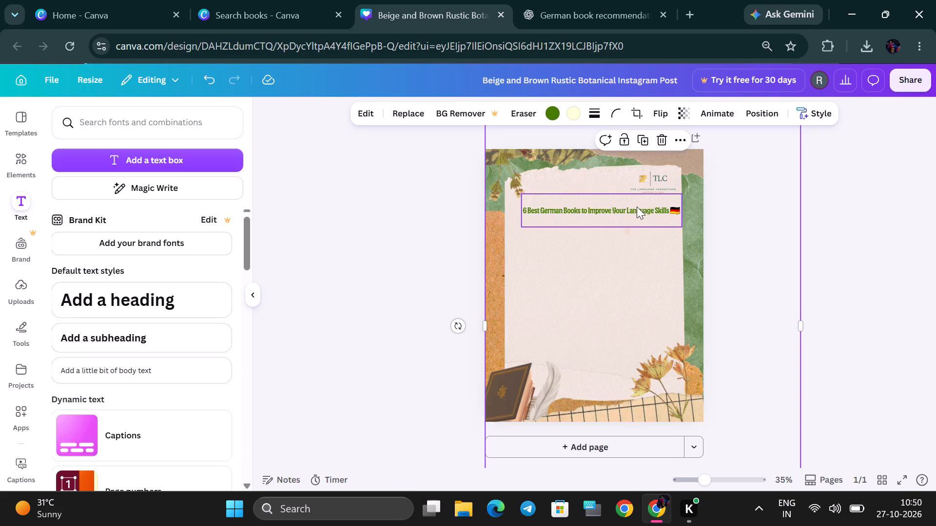
Move the heading slightly left so that it is centred horizontally on the page.
click(637, 206)
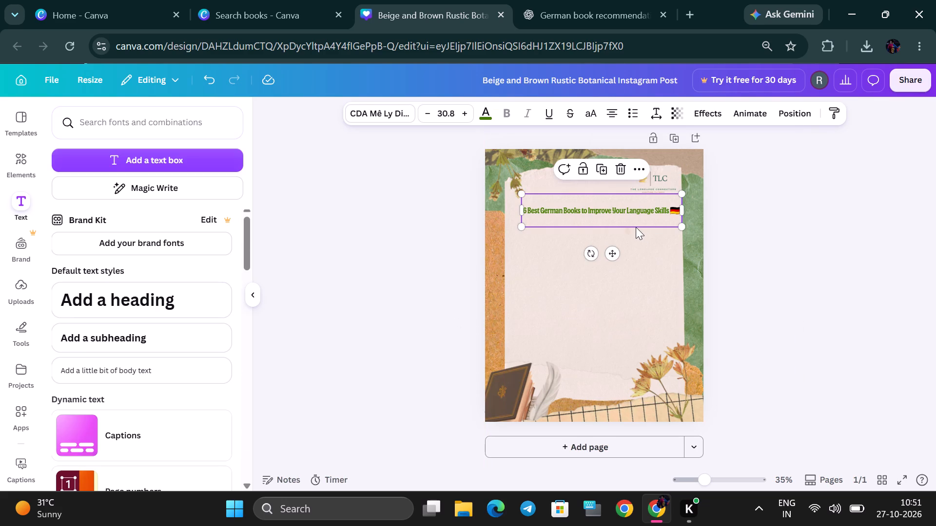
drag(617, 254, 612, 254)
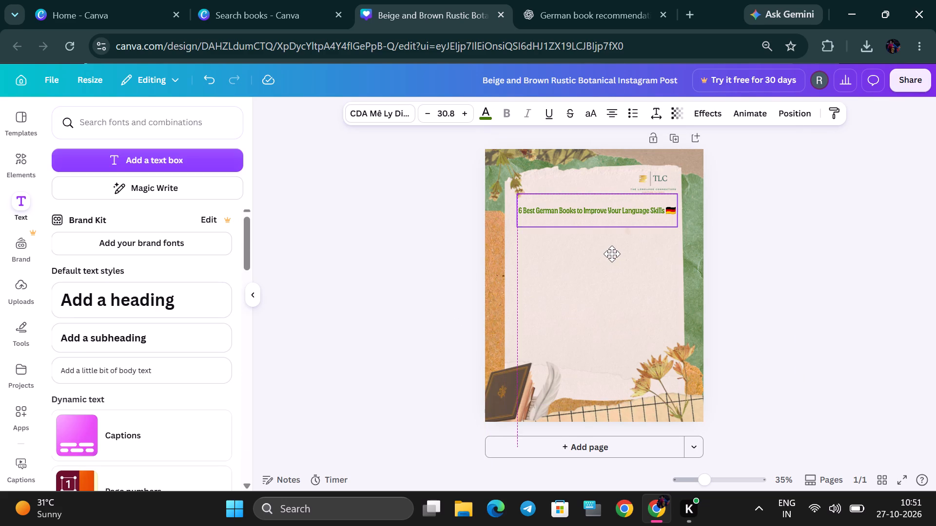
drag(612, 254, 608, 254)
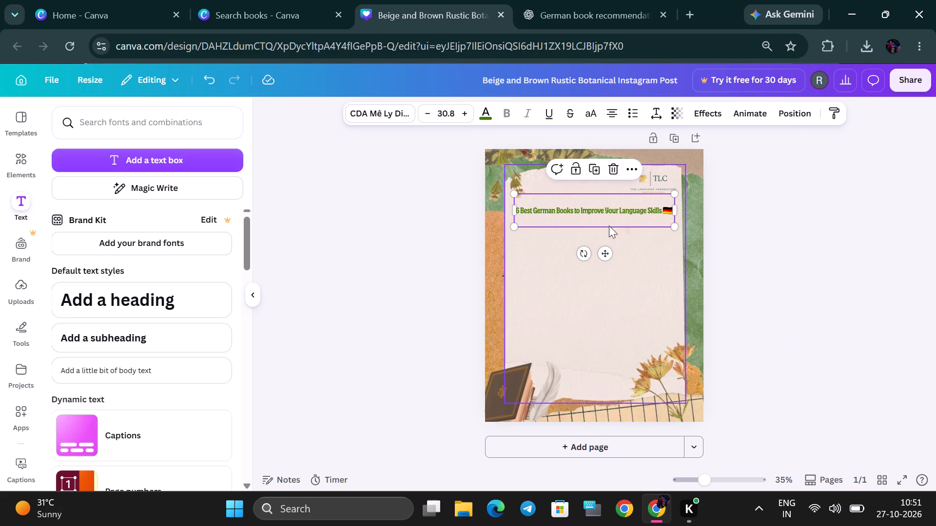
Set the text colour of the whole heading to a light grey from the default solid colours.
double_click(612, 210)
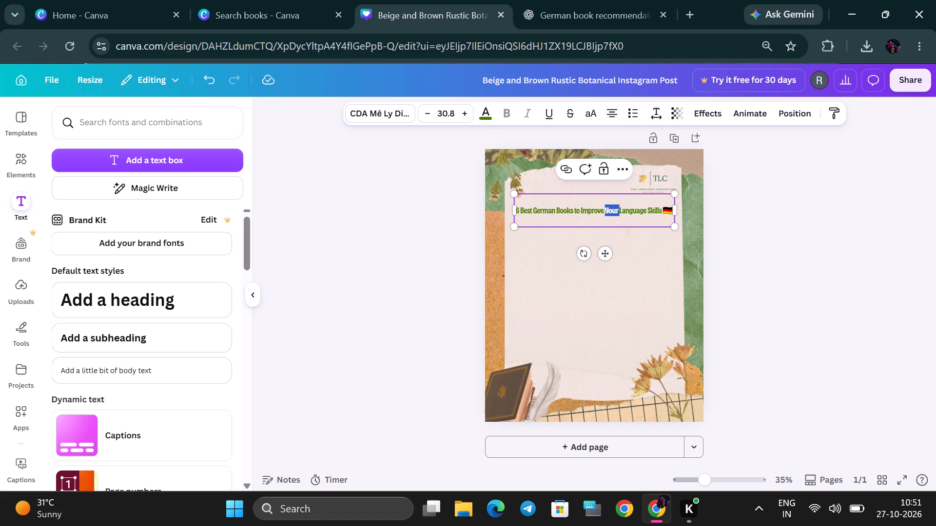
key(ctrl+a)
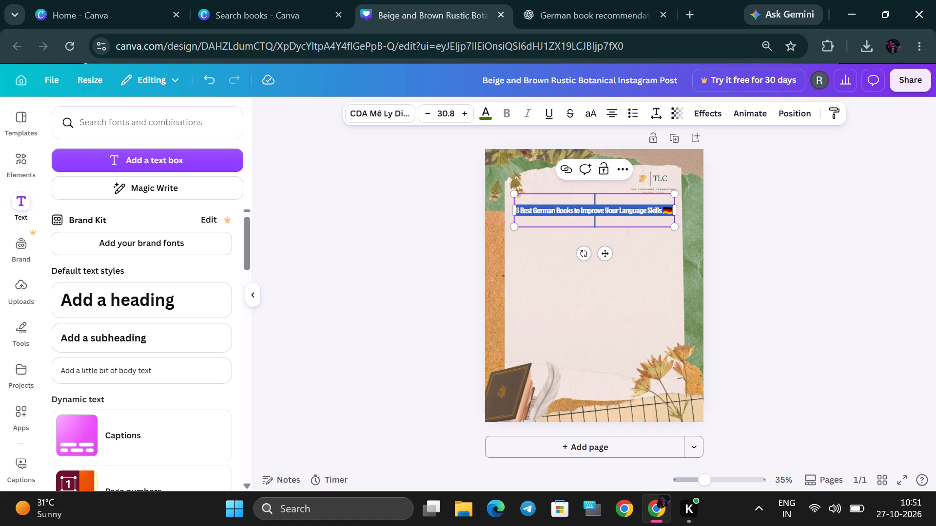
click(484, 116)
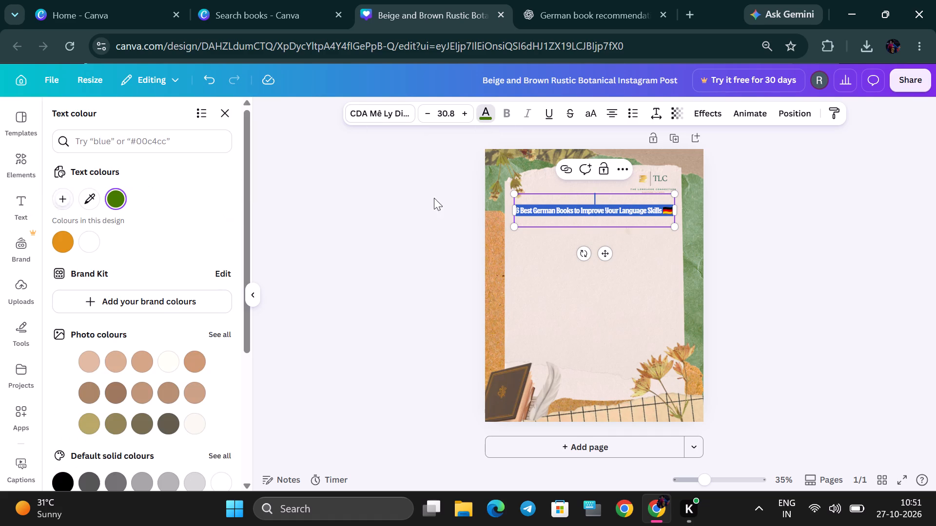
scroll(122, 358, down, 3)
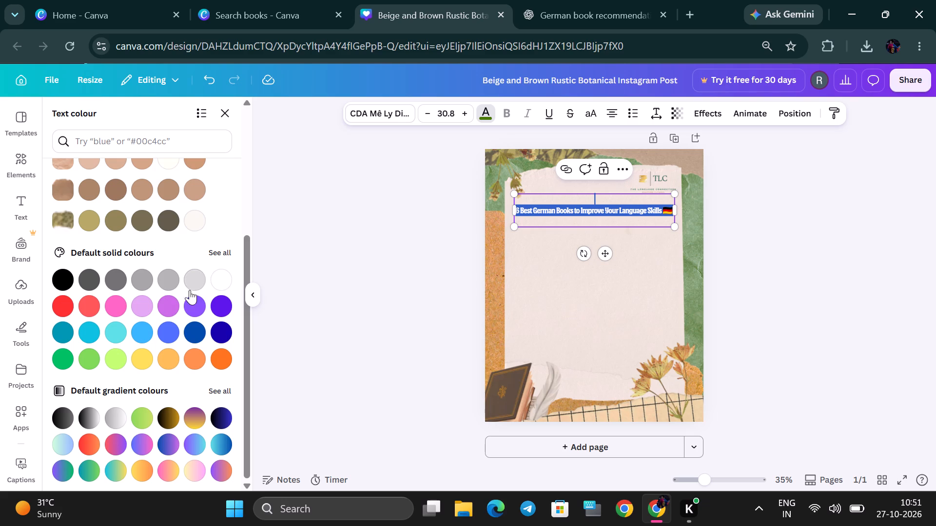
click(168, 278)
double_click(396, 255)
double_click(536, 220)
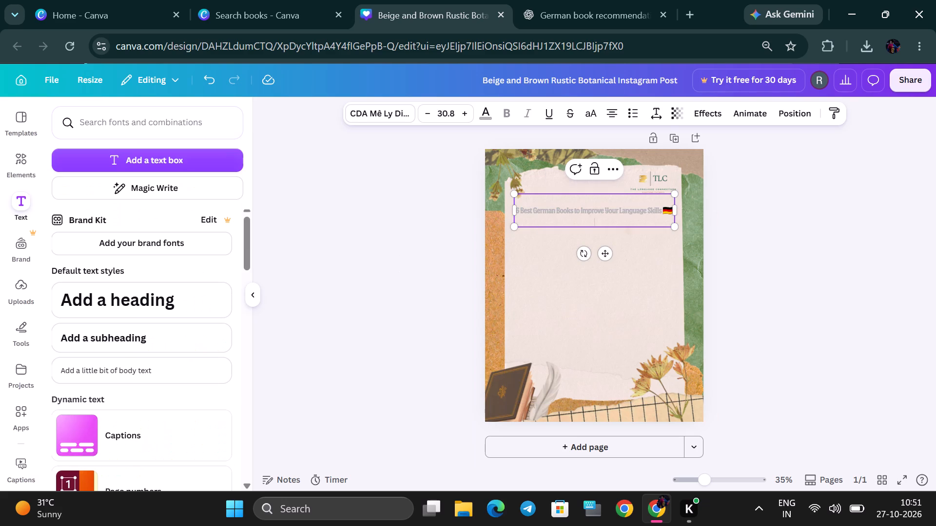
key(ctrl+a)
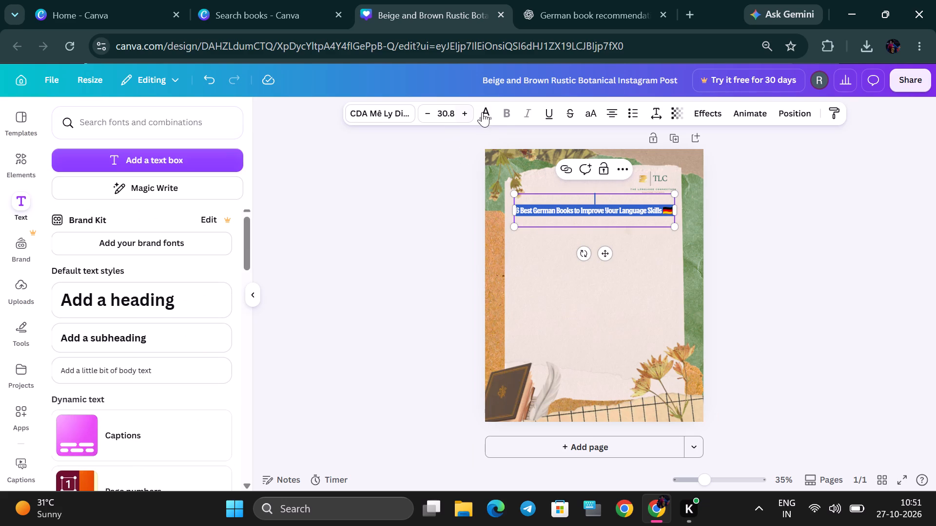
click(482, 112)
scroll(128, 325, down, 2)
scroll(128, 325, up, 1)
scroll(128, 325, down, 3)
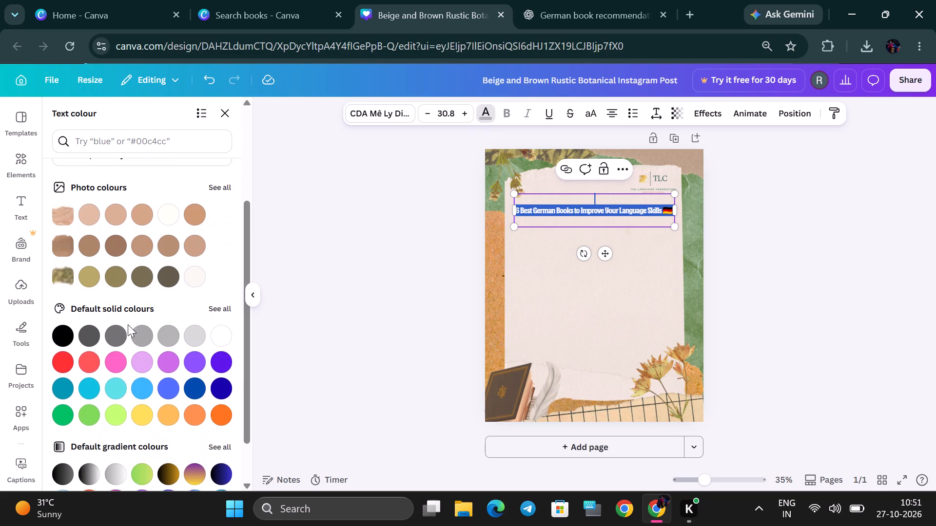
scroll(128, 324, down, 2)
scroll(129, 341, up, 3)
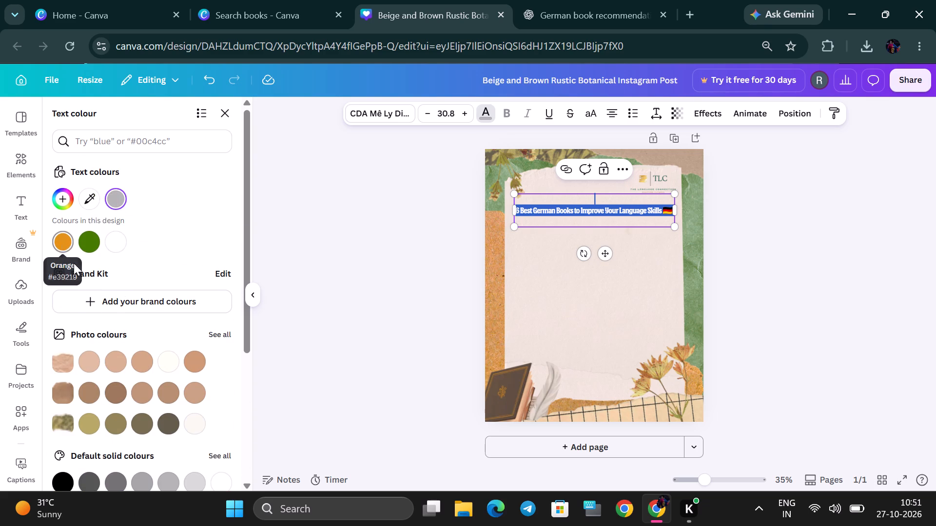
scroll(92, 302, down, 1)
scroll(92, 302, up, 1)
scroll(92, 302, down, 1)
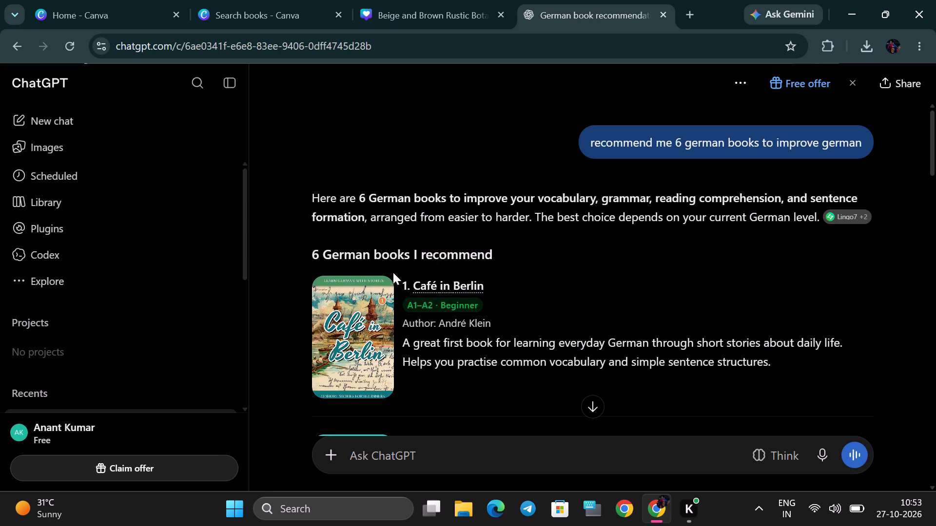
drag(397, 279, 826, 347)
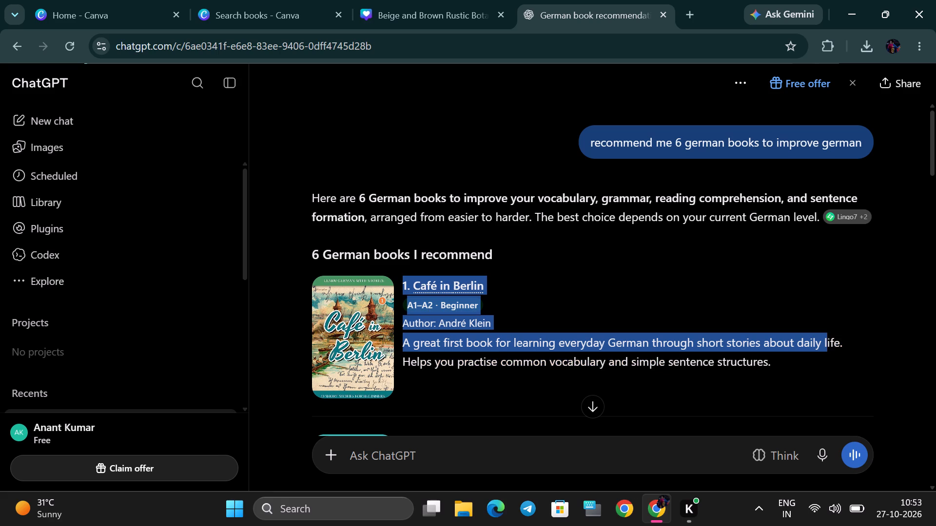
drag(826, 347, 819, 360)
right_click(671, 342)
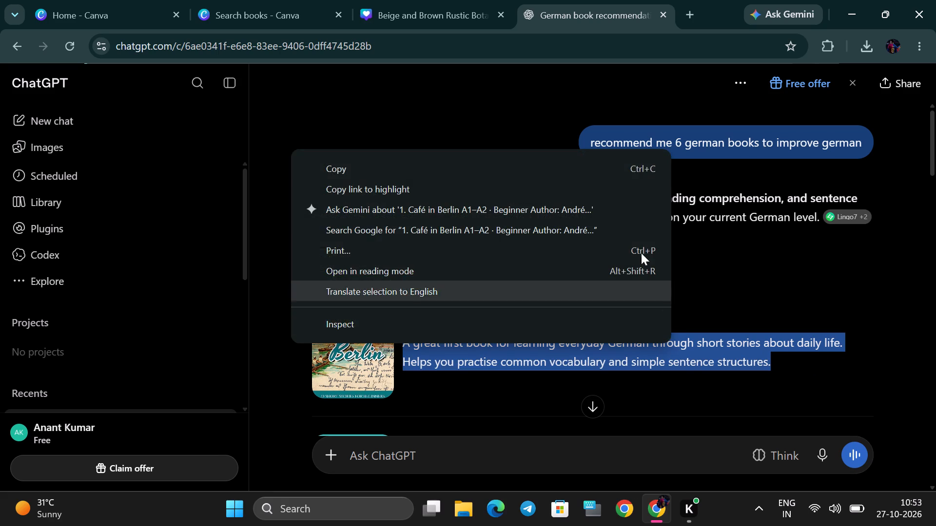
click(583, 170)
Back in the Canva design, add a subheading containing the copied Café in Berlin entry and delete blank lines above the text.
click(490, 0)
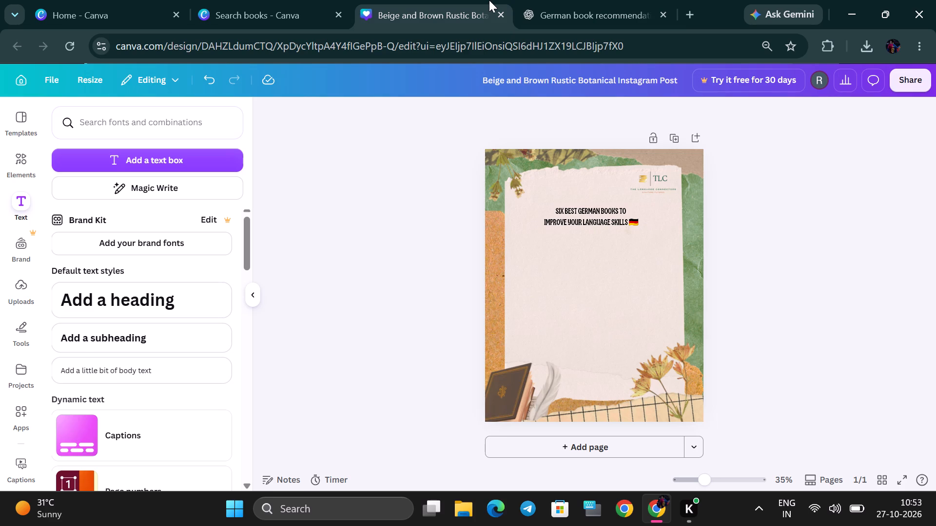
click(102, 339)
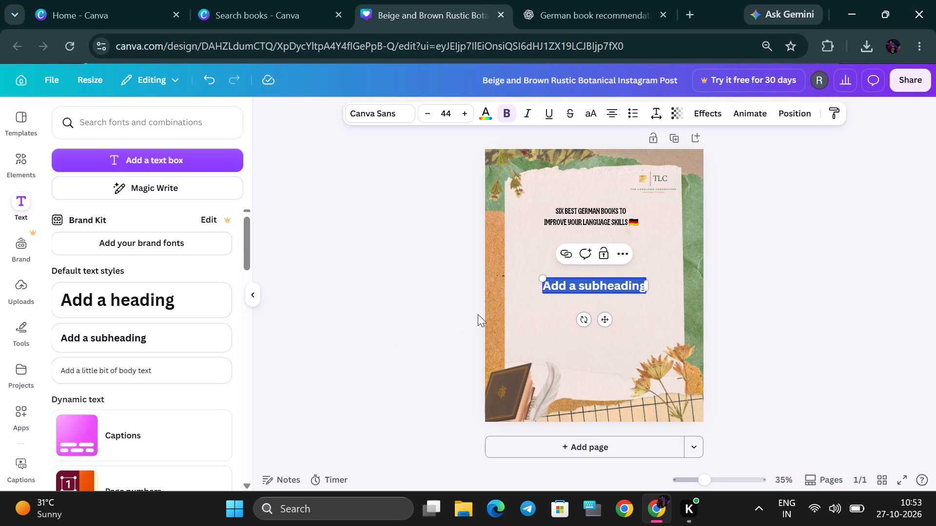
key(ctrl+v)
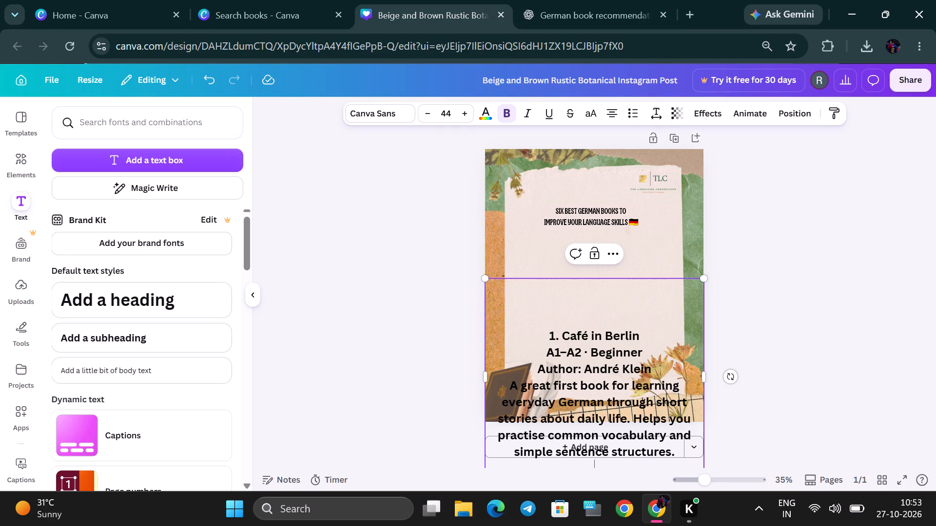
click(604, 312)
key(BackSpace)
key(BackSpace)
key(BackSpace)
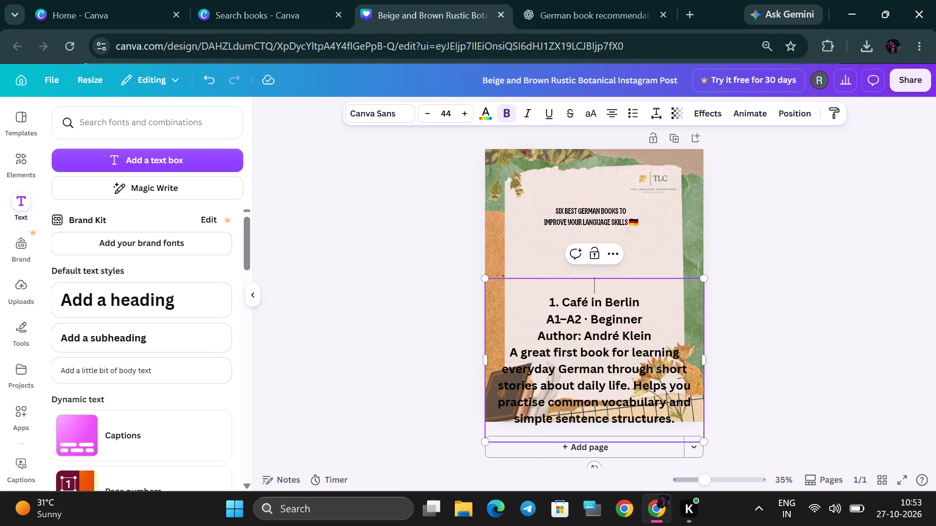
Move the Café in Berlin text box up the page, closer to the heading.
click(753, 356)
drag(653, 367, 651, 344)
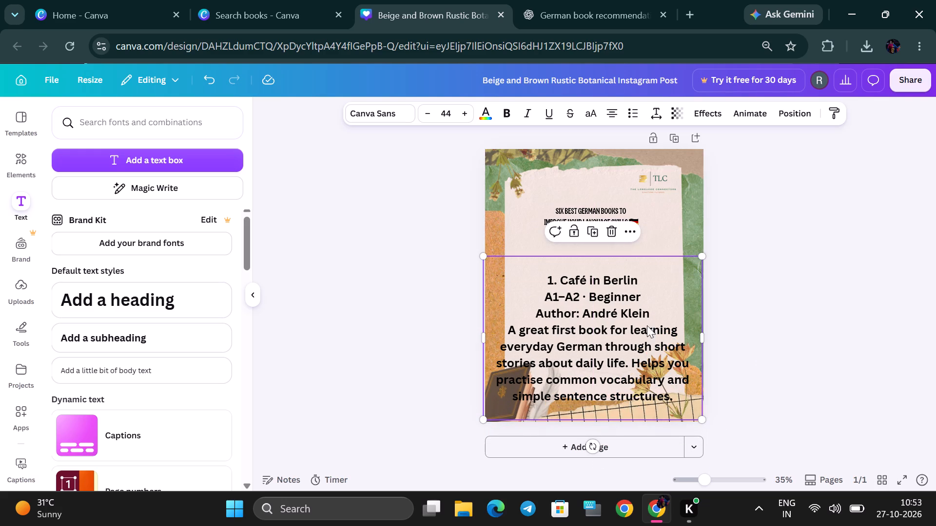
Copy the heading's text style and apply it to the Café in Berlin text box.
click(657, 209)
click(628, 162)
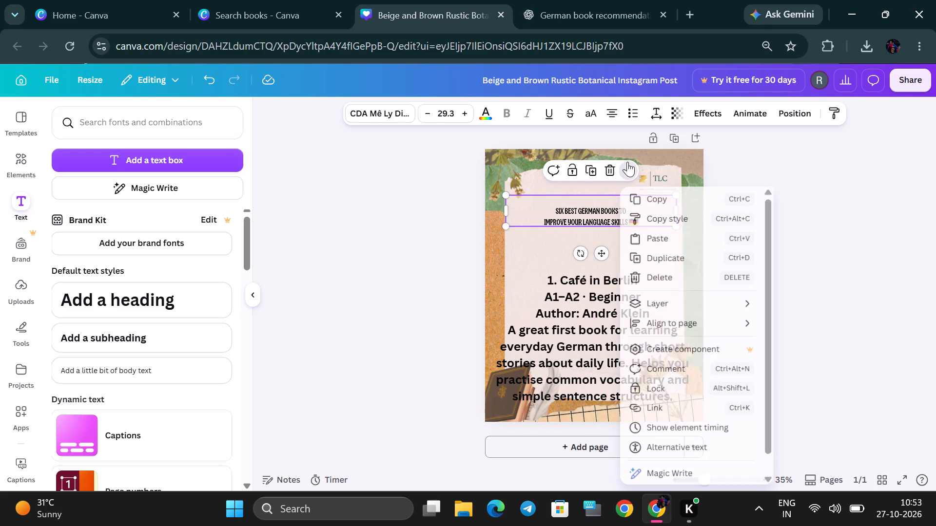
click(687, 212)
click(630, 331)
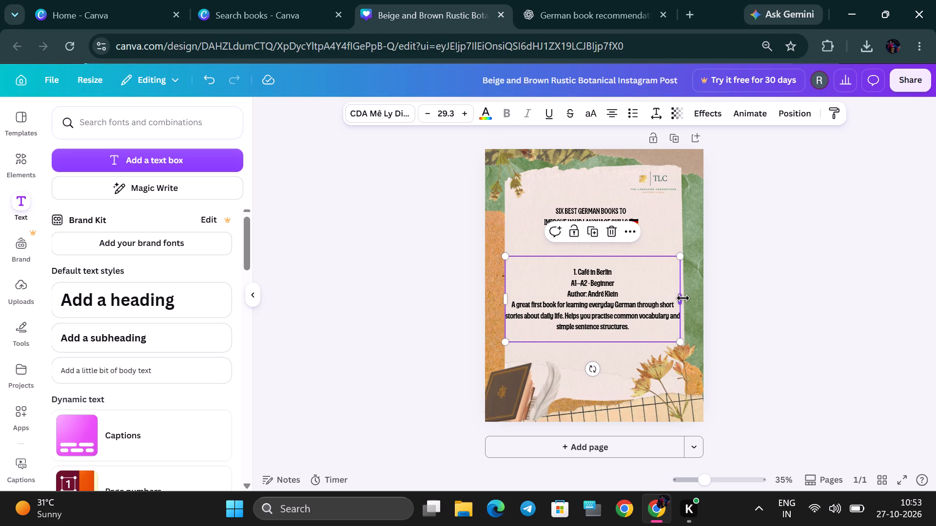
Delete the remaining blank line above "1. Café in Berlin" in the book text box.
click(571, 279)
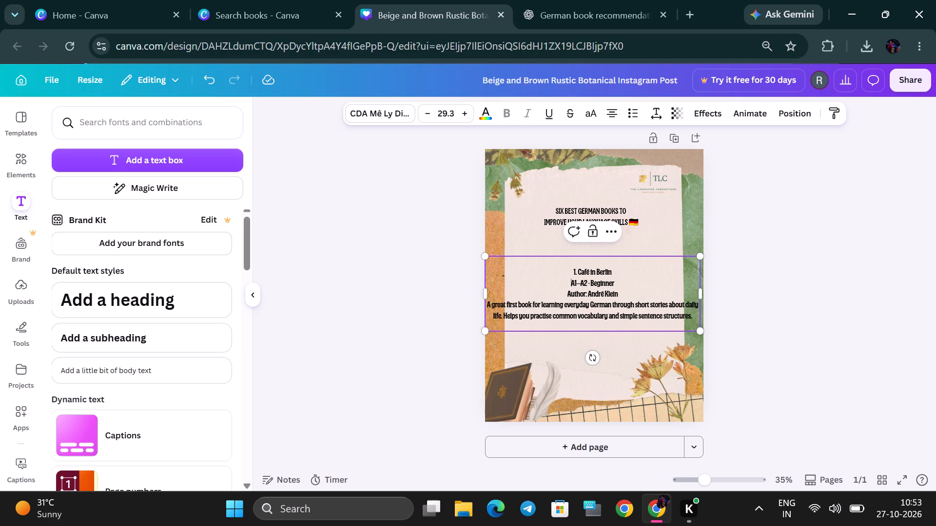
click(571, 272)
key(BackSpace)
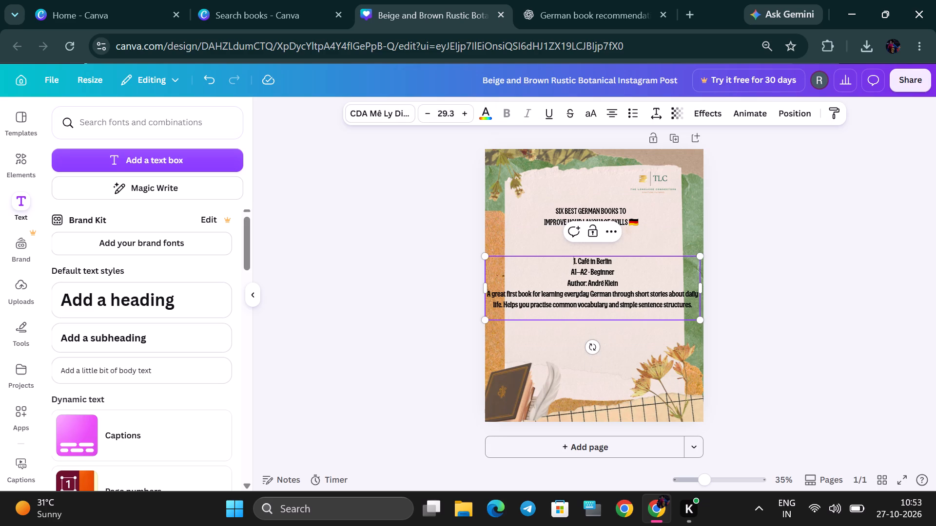
key(BackSpace)
Pad the end of the "1. Café in Berlin" line with spaces to shift the title towards the paper's left edge.
click(624, 261)
key(space)
key(space)
key(space)
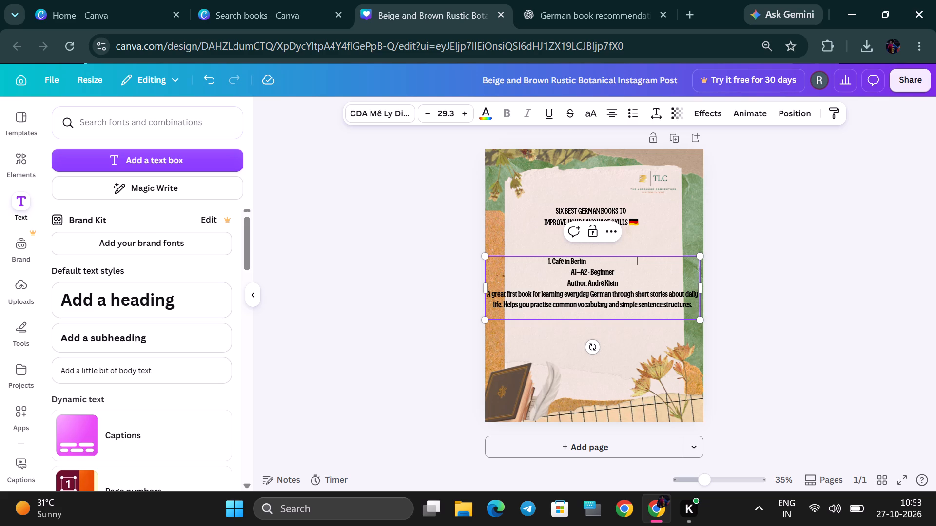
key(space)
key(space)
key(space)
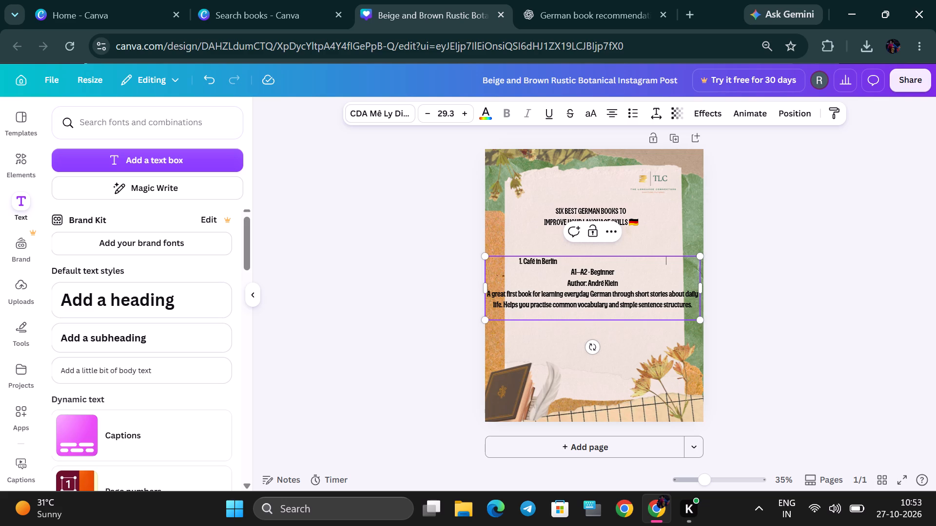
key(space)
key(space)
key(space)
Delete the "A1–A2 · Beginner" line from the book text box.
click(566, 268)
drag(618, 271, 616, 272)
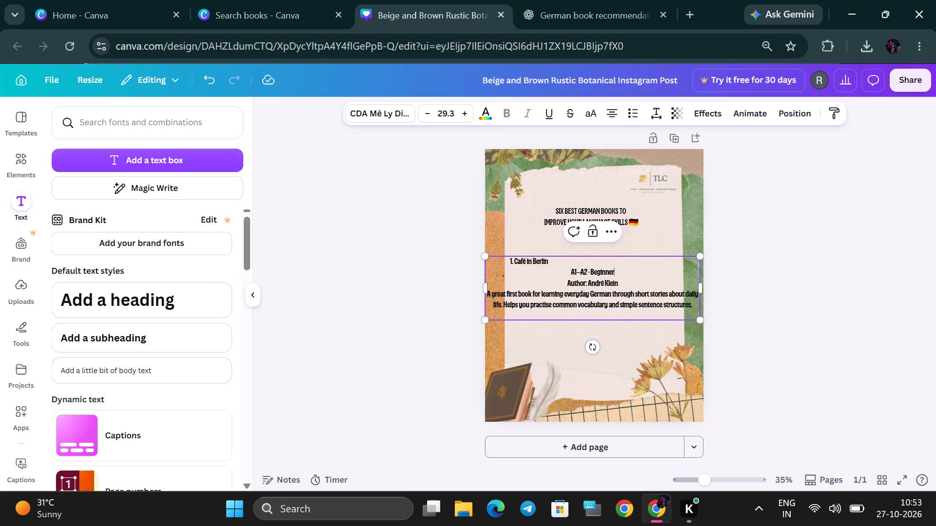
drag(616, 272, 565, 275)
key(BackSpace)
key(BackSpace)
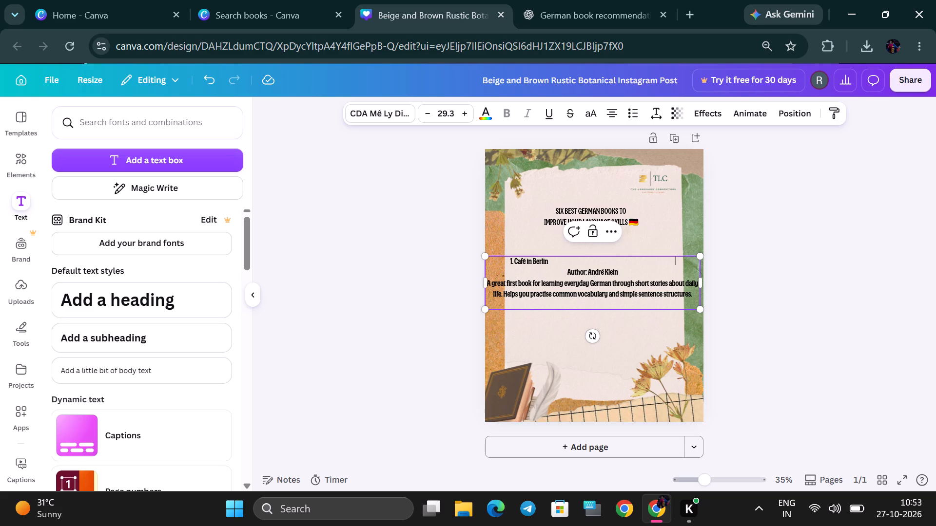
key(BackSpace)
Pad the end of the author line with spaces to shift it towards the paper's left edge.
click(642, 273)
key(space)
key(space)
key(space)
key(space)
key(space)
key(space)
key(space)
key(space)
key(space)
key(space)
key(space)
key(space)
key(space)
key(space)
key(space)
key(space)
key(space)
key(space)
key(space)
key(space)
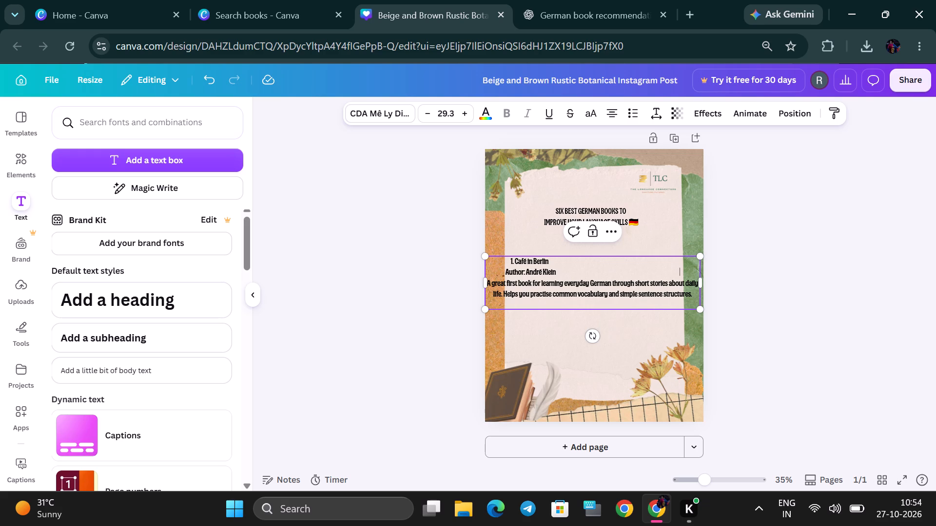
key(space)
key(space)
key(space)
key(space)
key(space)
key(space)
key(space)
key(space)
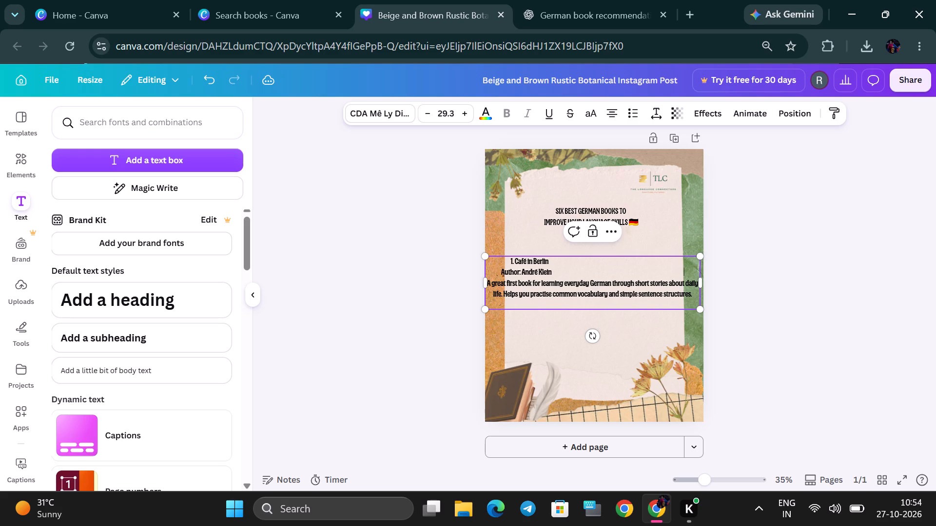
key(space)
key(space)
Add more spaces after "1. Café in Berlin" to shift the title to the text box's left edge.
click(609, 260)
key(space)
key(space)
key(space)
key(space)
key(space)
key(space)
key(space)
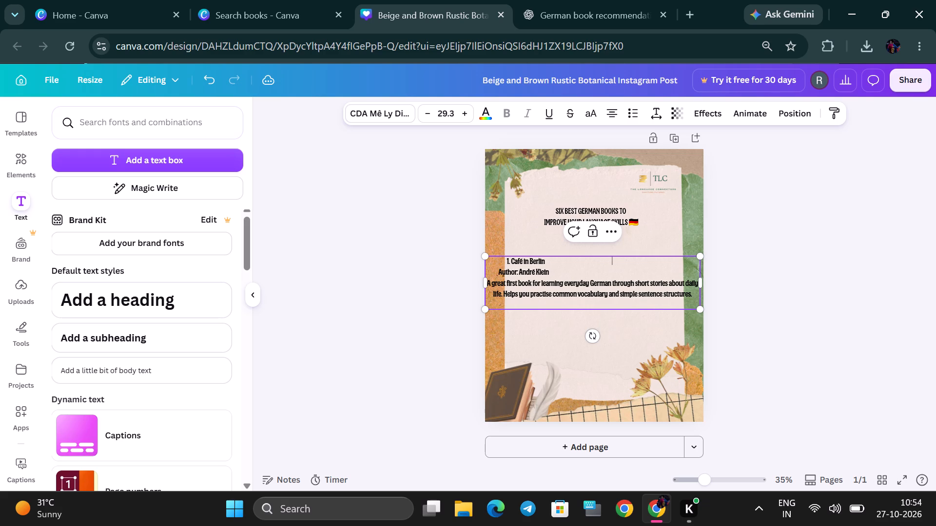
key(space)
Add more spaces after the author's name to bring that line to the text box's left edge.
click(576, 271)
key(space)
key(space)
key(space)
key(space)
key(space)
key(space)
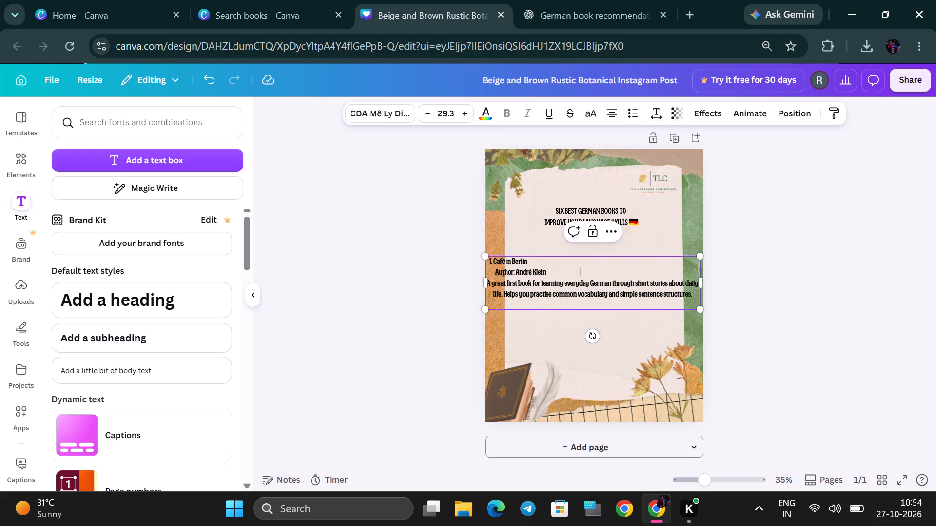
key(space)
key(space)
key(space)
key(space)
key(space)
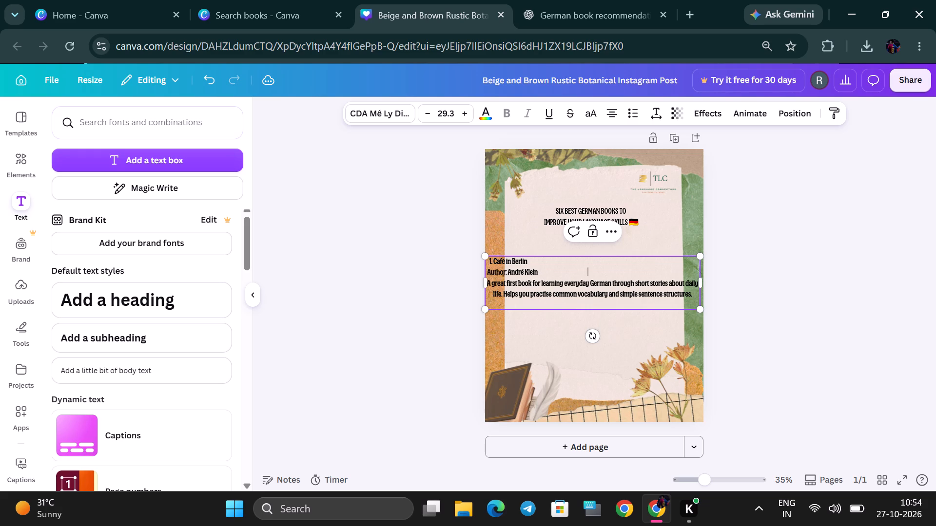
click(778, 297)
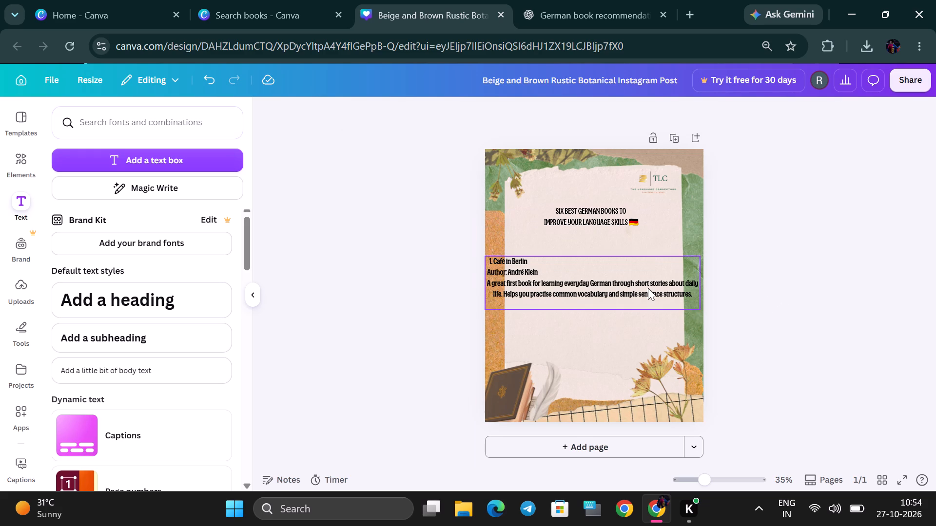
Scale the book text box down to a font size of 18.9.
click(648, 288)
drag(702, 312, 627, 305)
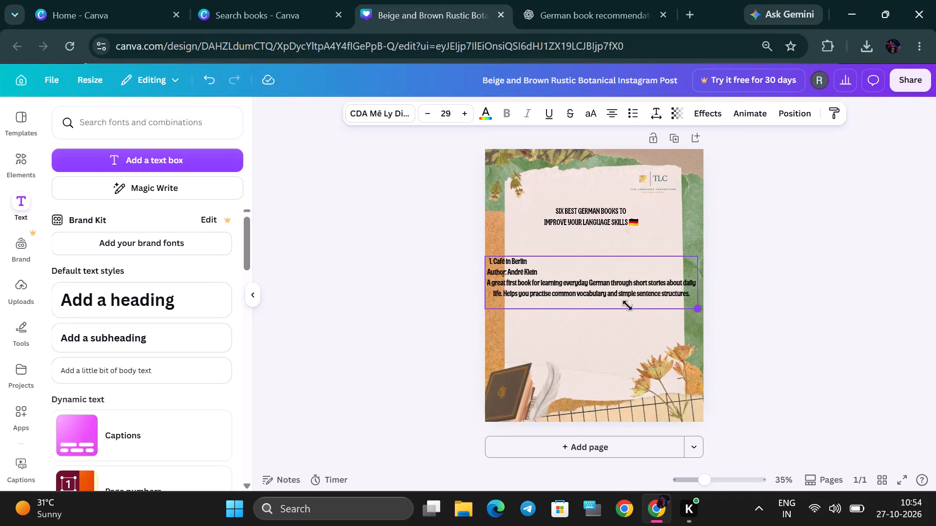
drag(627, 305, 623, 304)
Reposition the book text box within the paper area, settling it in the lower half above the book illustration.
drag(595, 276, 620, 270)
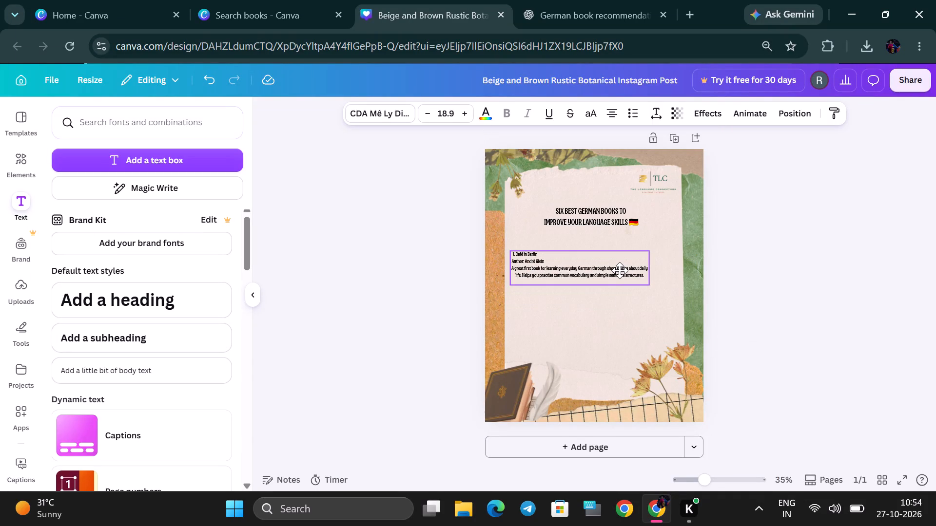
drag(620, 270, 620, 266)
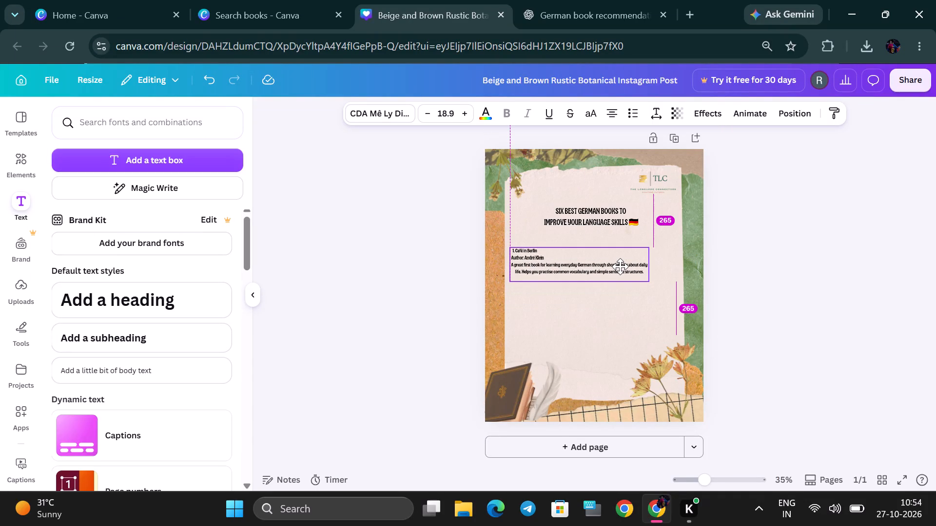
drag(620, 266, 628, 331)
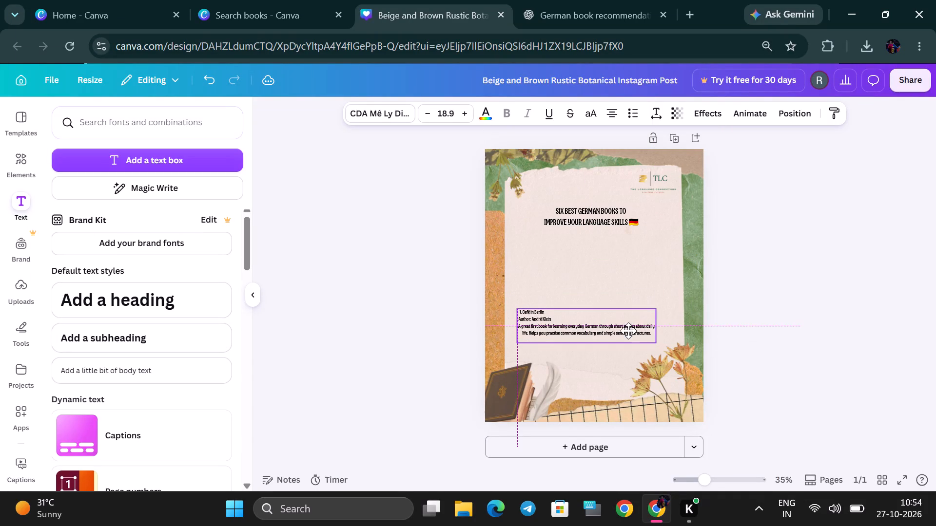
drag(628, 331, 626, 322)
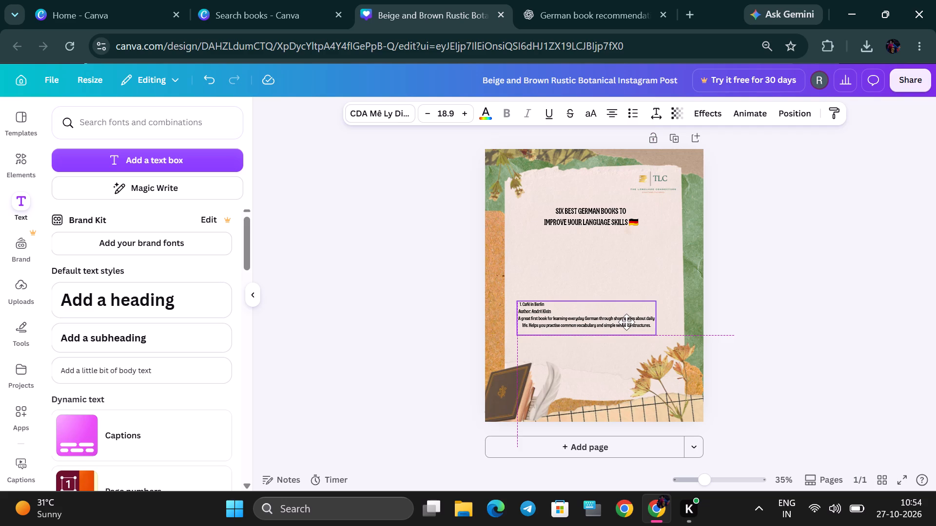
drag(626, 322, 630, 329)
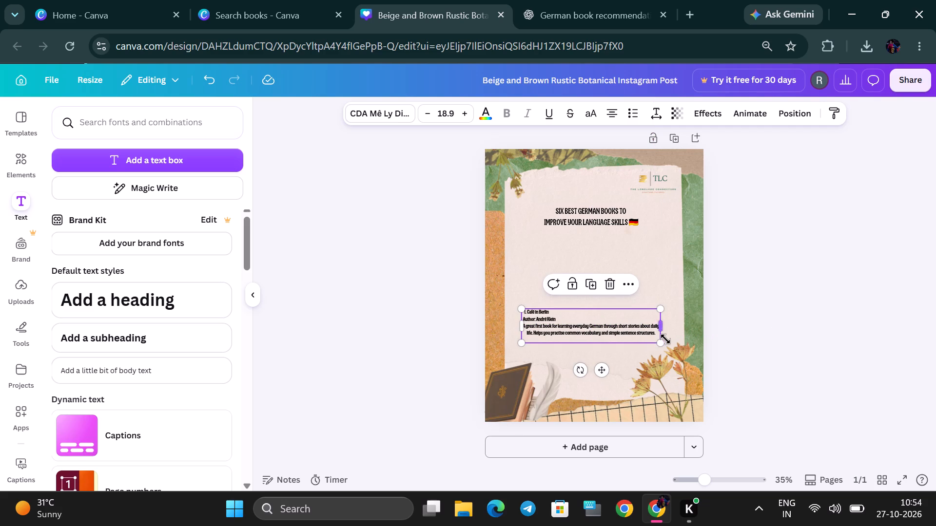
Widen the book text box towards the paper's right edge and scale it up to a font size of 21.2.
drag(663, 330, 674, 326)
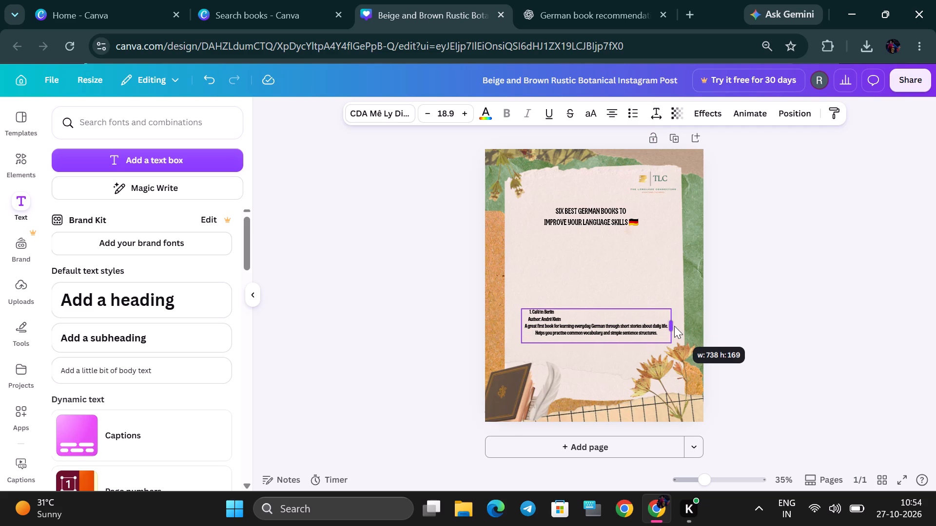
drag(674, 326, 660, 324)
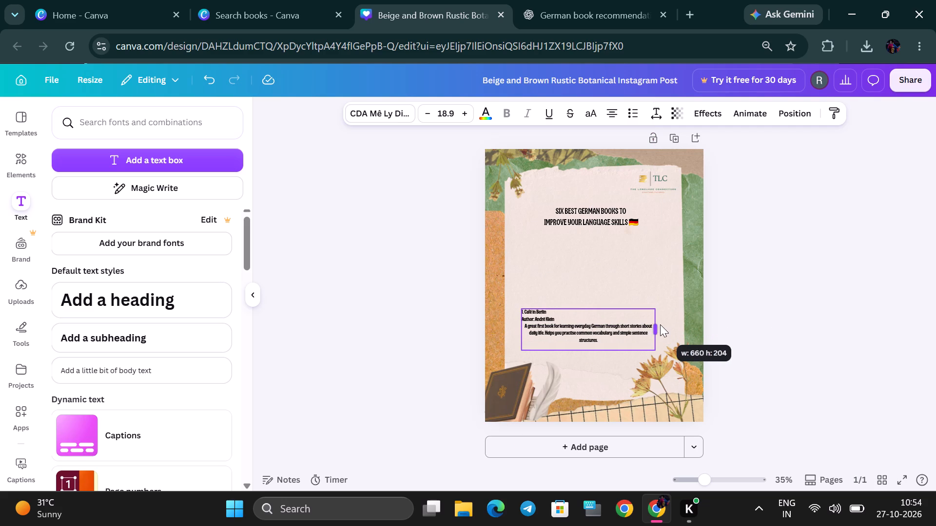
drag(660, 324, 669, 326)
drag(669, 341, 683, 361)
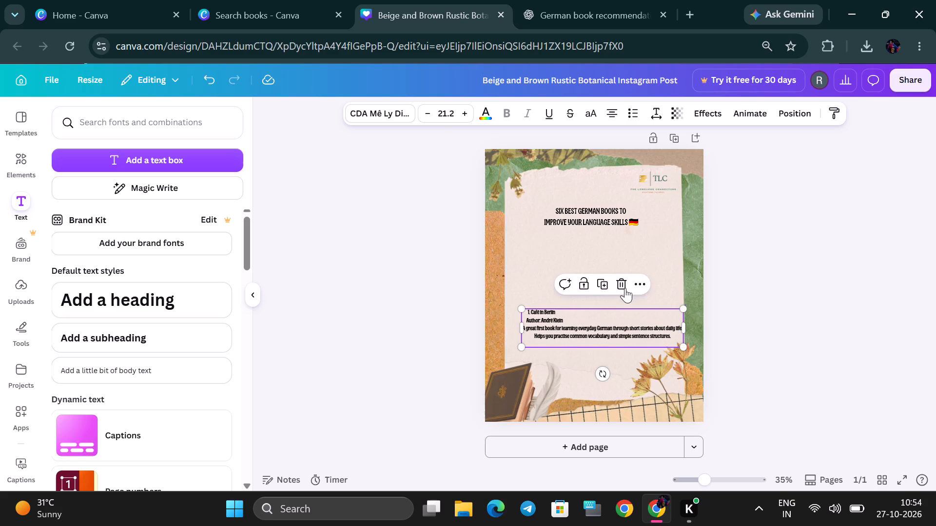
Delete the Café in Berlin book text box from the page.
click(623, 279)
Add a new subheading text box and paste the copied Café in Berlin recommendation into it.
click(111, 334)
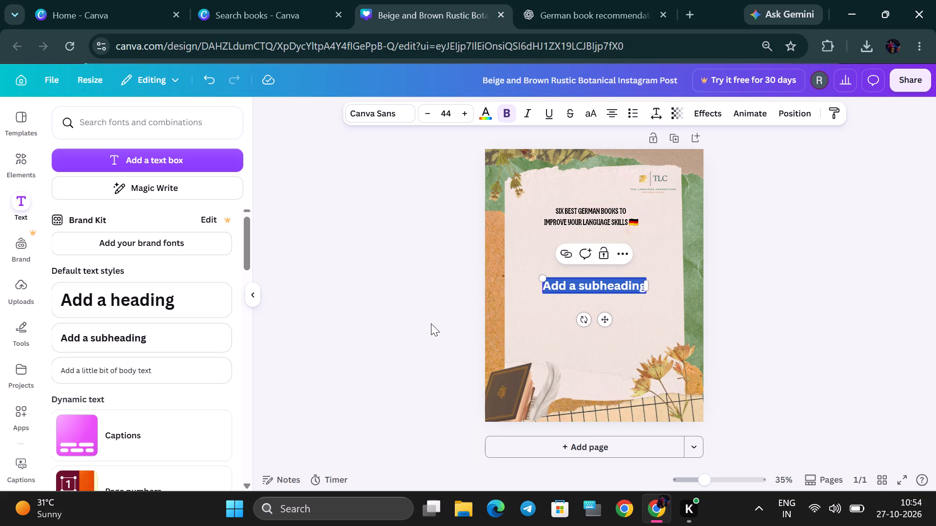
key(ctrl+v)
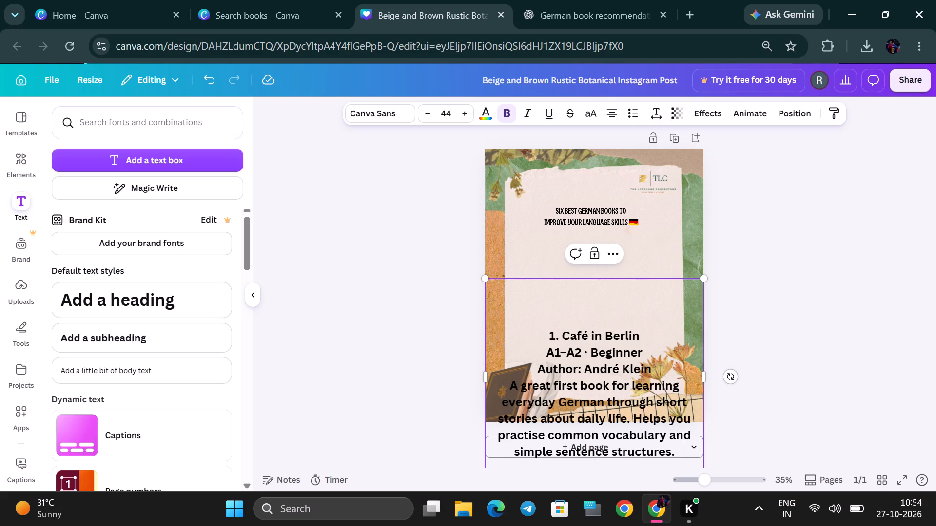
Delete the level, author and description text below "1. Café in Berlin" in the new text box.
drag(543, 353, 552, 356)
drag(552, 356, 599, 398)
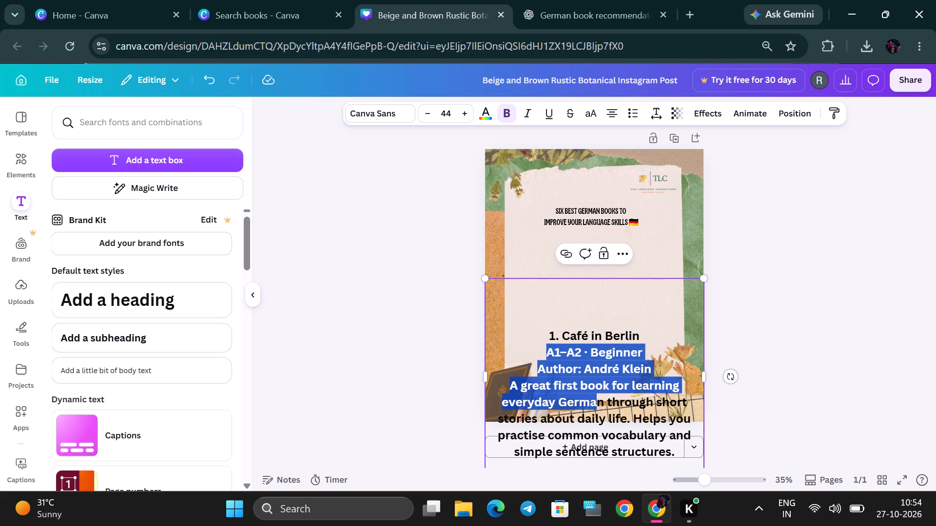
drag(545, 350, 576, 378)
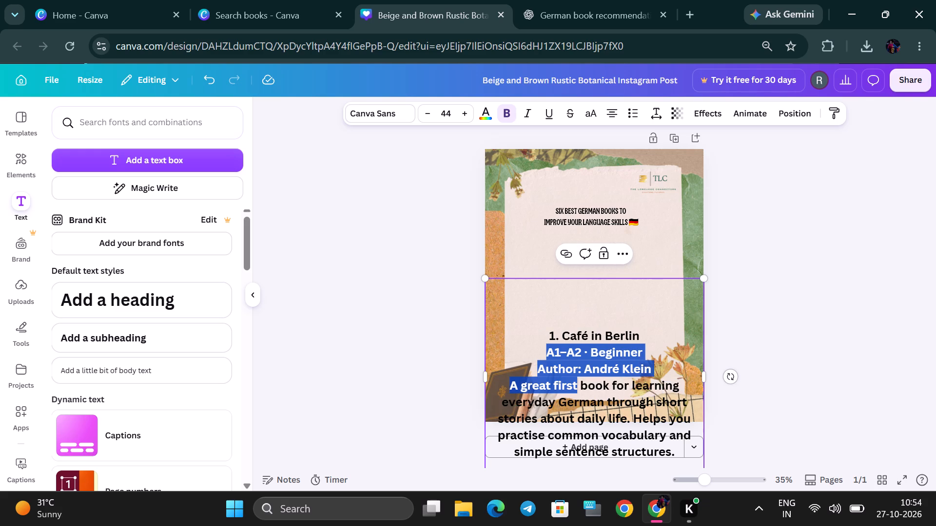
drag(576, 378, 685, 446)
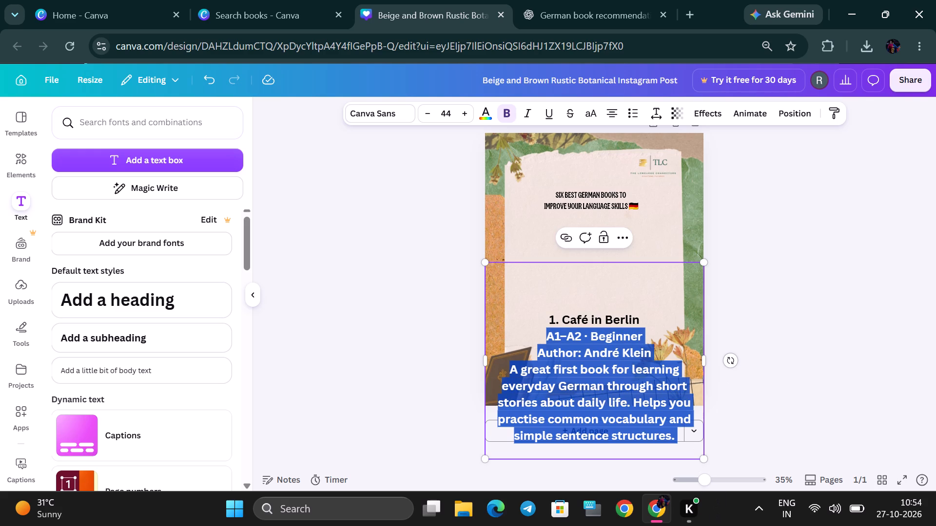
key(BackSpace)
Delete the blank lines around "1. Café in Berlin" so the text box holds only the title line.
click(597, 301)
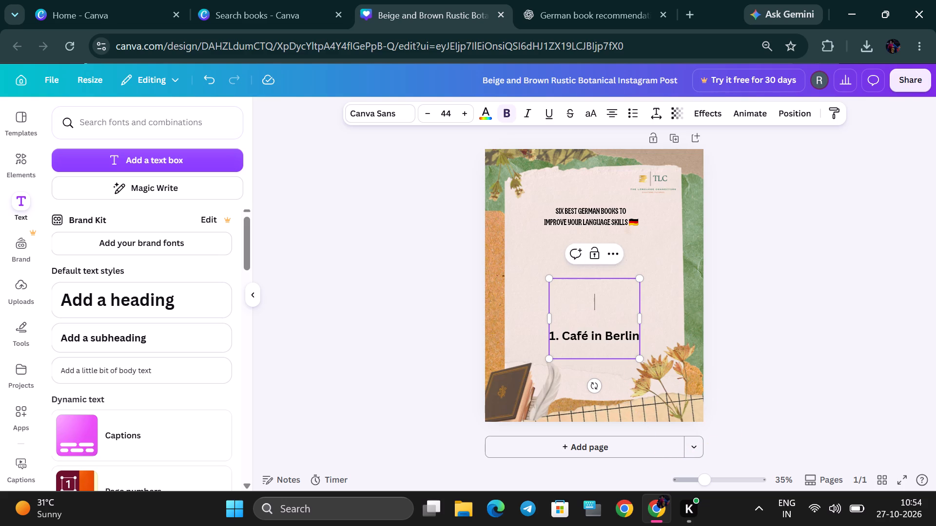
key(BackSpace)
click(598, 309)
key(BackSpace)
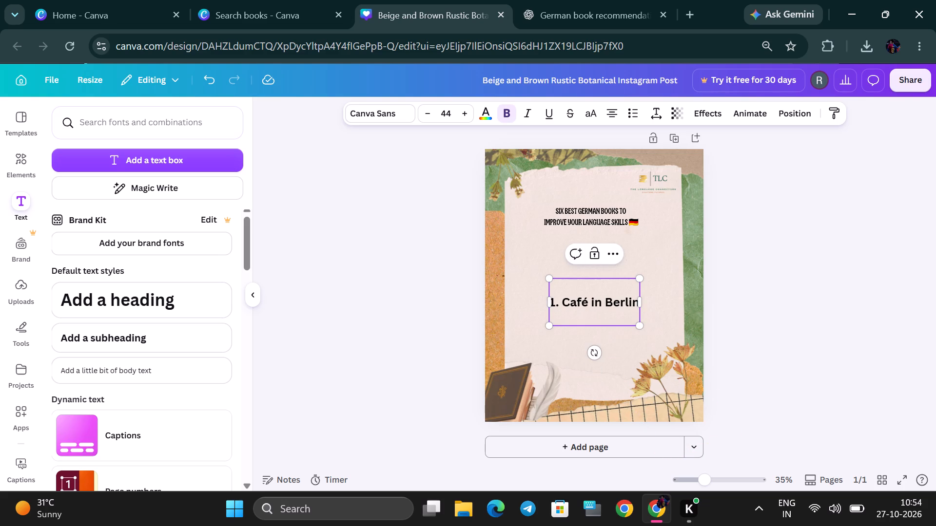
click(555, 307)
key(Left)
key(Left)
key(BackSpace)
key(BackSpace)
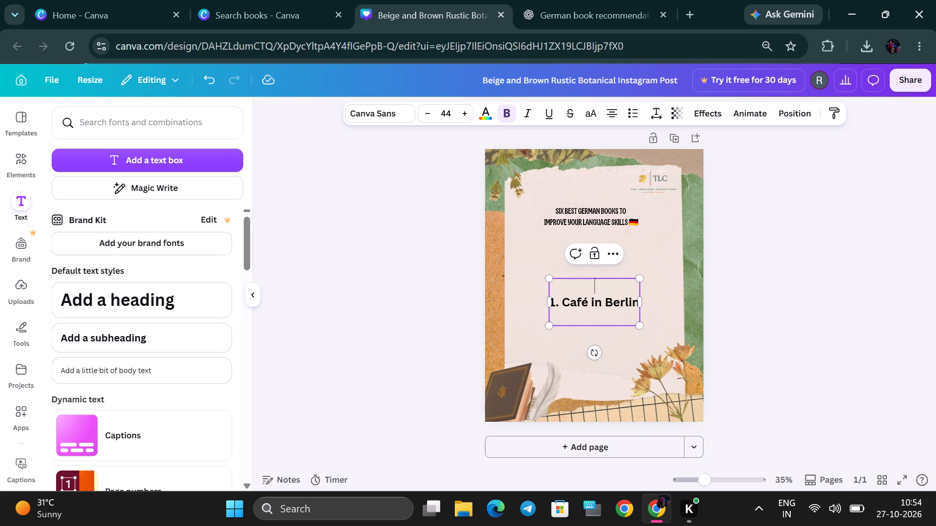
click(556, 297)
key(Left)
key(BackSpace)
click(582, 297)
key(BackSpace)
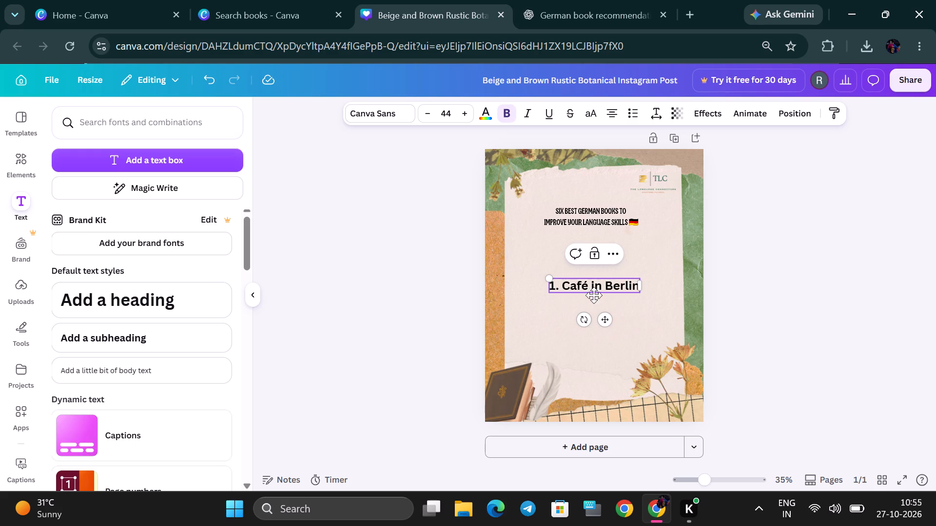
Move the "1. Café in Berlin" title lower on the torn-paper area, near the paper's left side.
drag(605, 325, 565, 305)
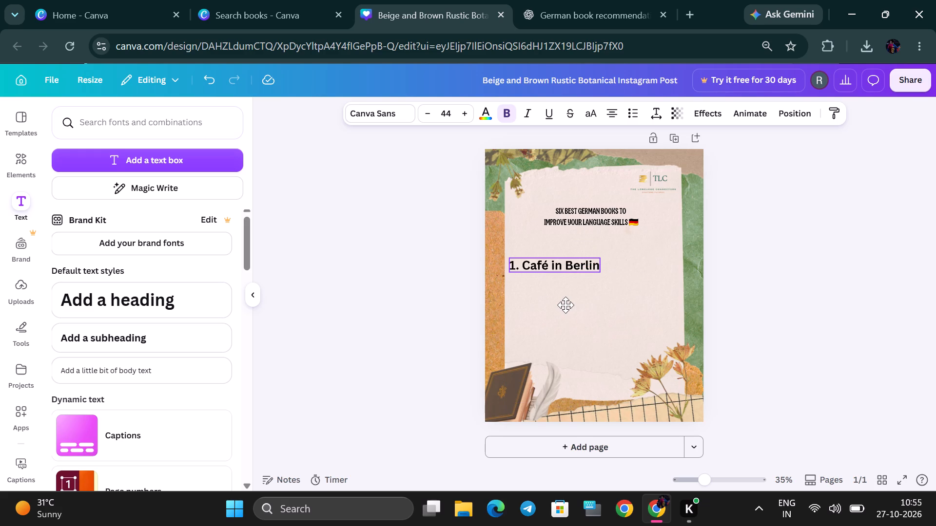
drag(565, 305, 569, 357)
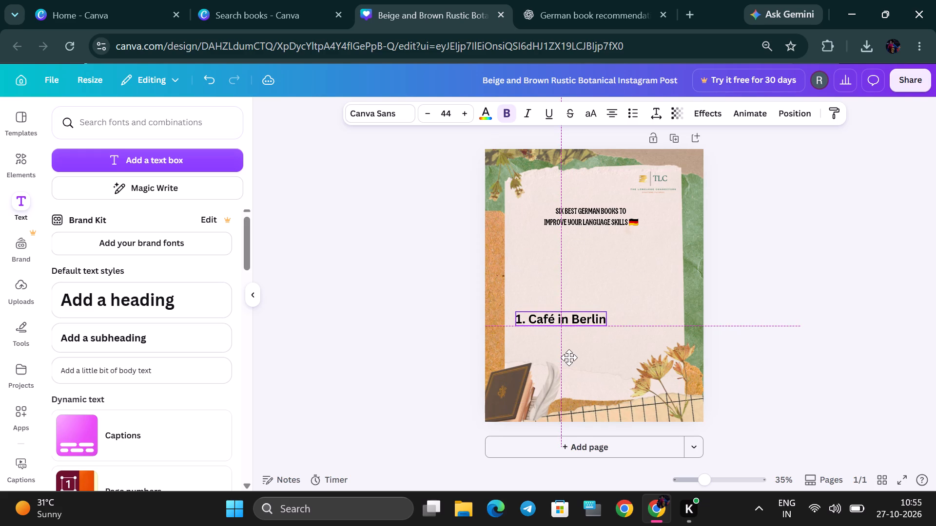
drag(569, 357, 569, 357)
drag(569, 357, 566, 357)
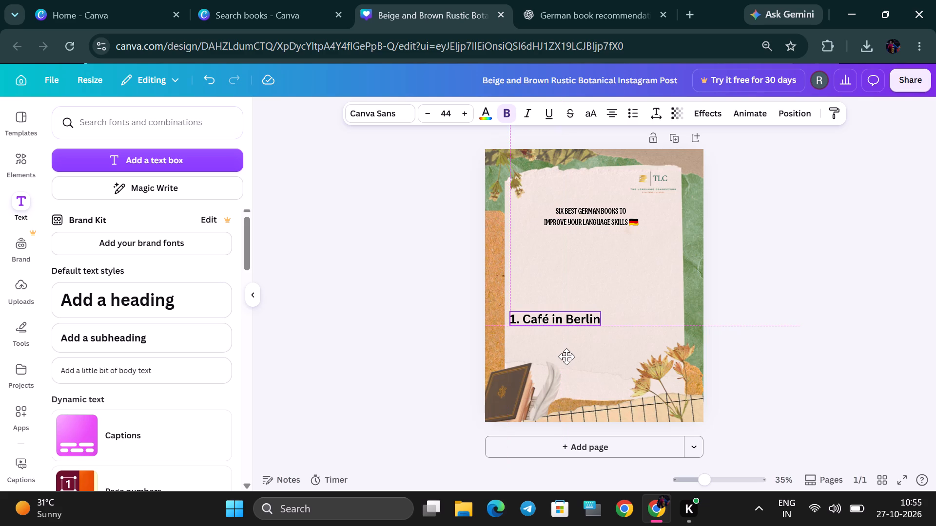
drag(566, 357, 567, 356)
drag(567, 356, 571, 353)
Switch to the ChatGPT book list, enlarge the Café in Berlin cover and save the image to the computer.
click(559, 0)
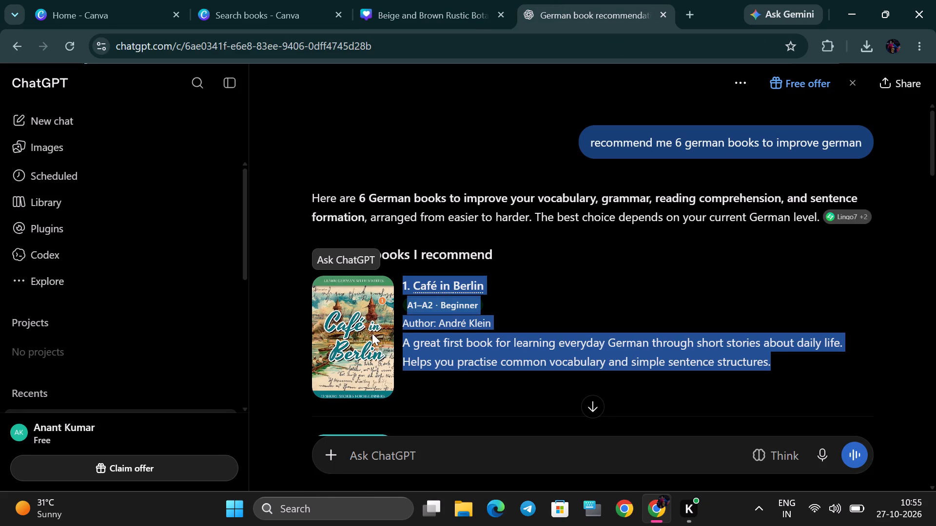
click(372, 333)
right_click(456, 251)
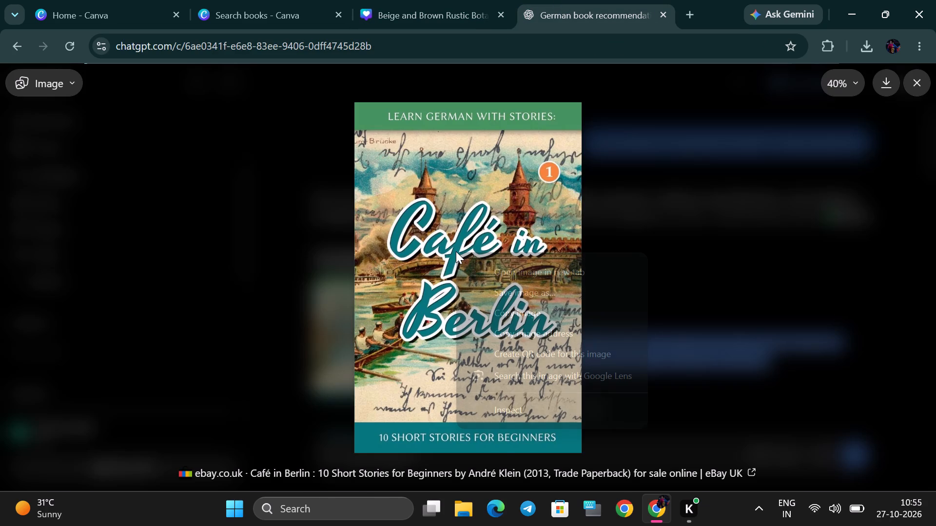
click(494, 289)
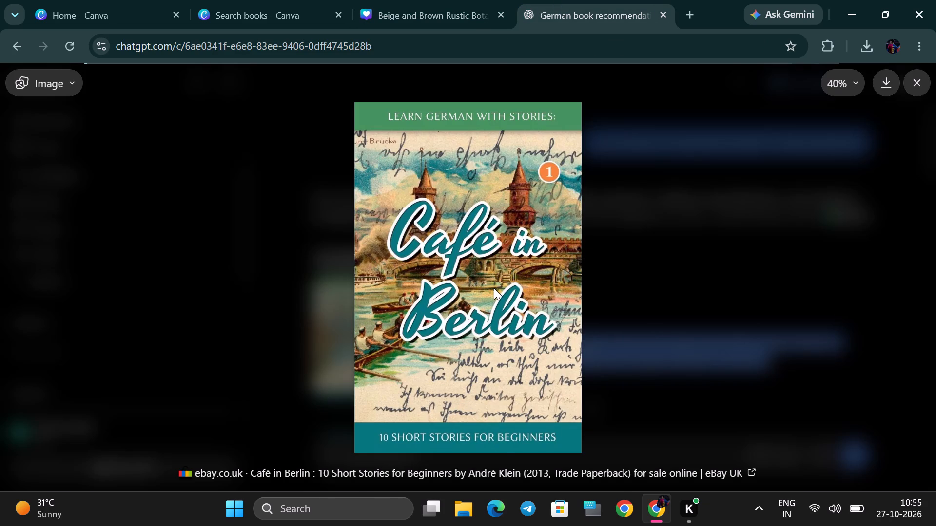
key(Return)
Return to the Canva design and upload the saved Café in Berlin cover image from the Downloads folder.
click(446, 0)
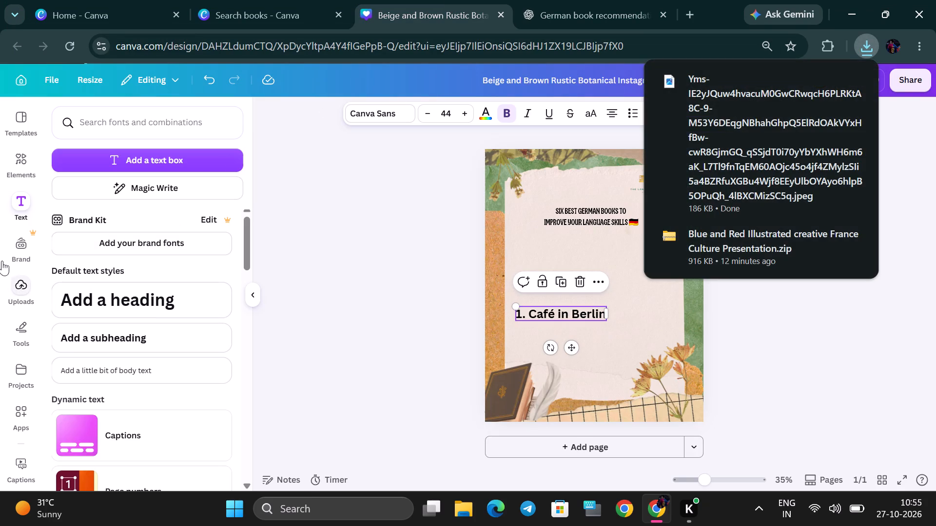
click(16, 290)
click(124, 158)
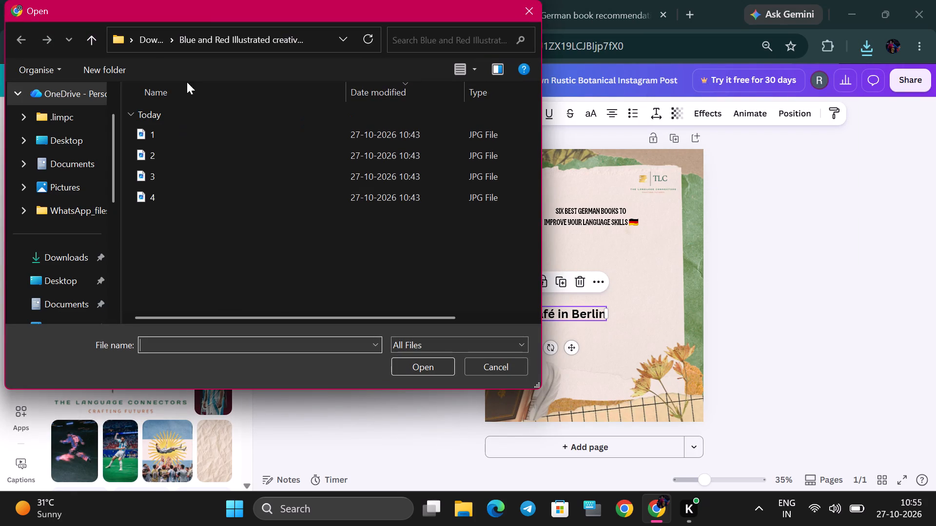
click(147, 40)
click(174, 124)
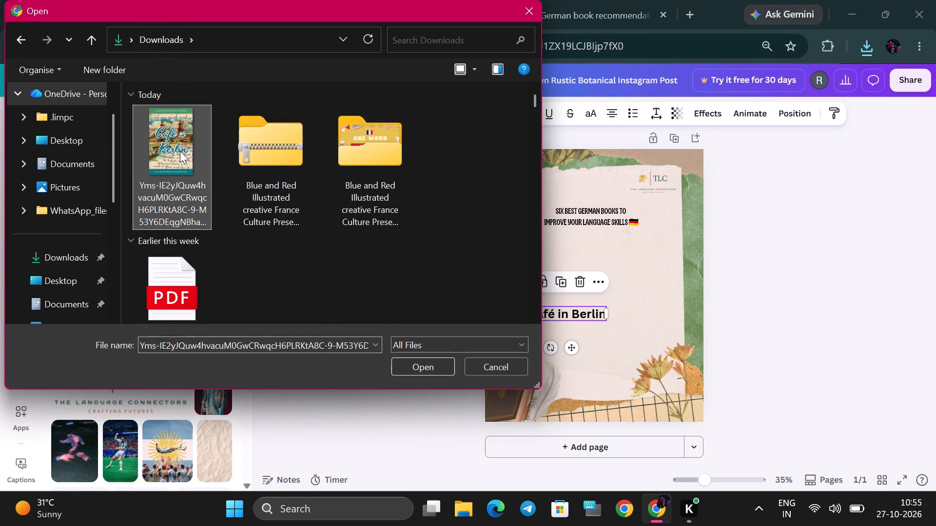
click(408, 367)
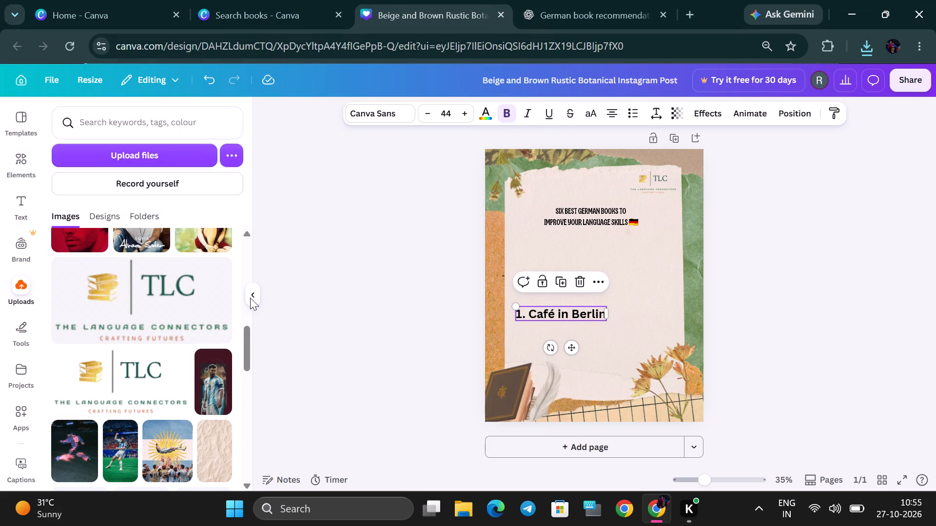
Add the uploaded Café in Berlin cover image to the page.
scroll(199, 294, up, 10)
scroll(199, 294, down, 1)
scroll(199, 294, up, 5)
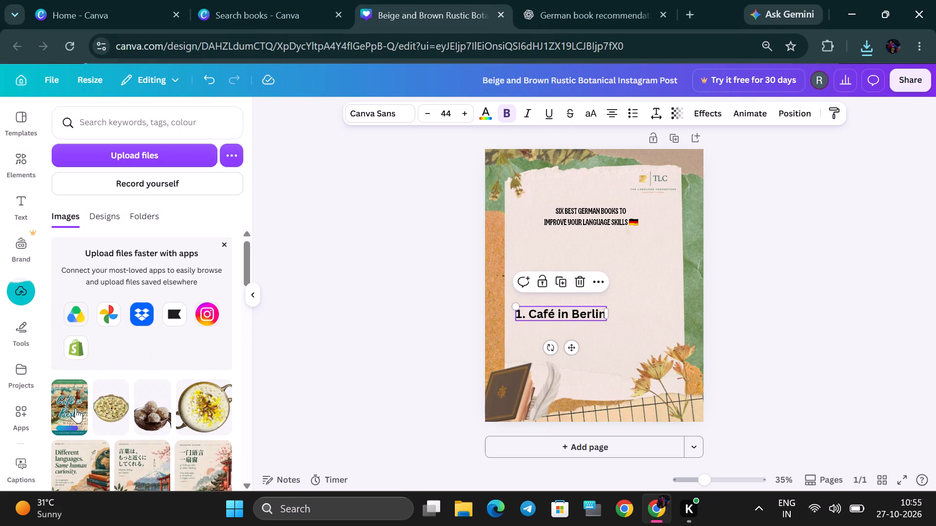
click(75, 408)
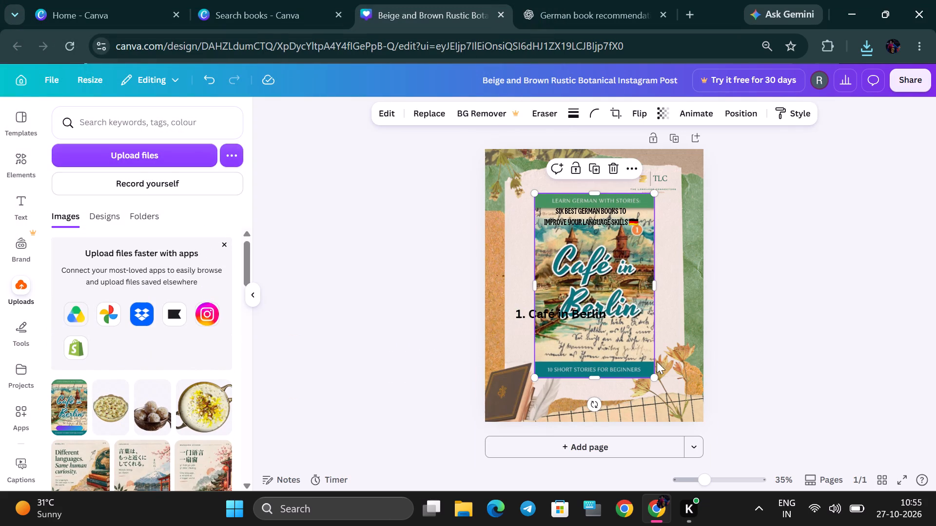
Shrink the Café in Berlin cover proportionally to about 494 px high and place it just below the "Six best German books" heading.
drag(656, 375, 607, 331)
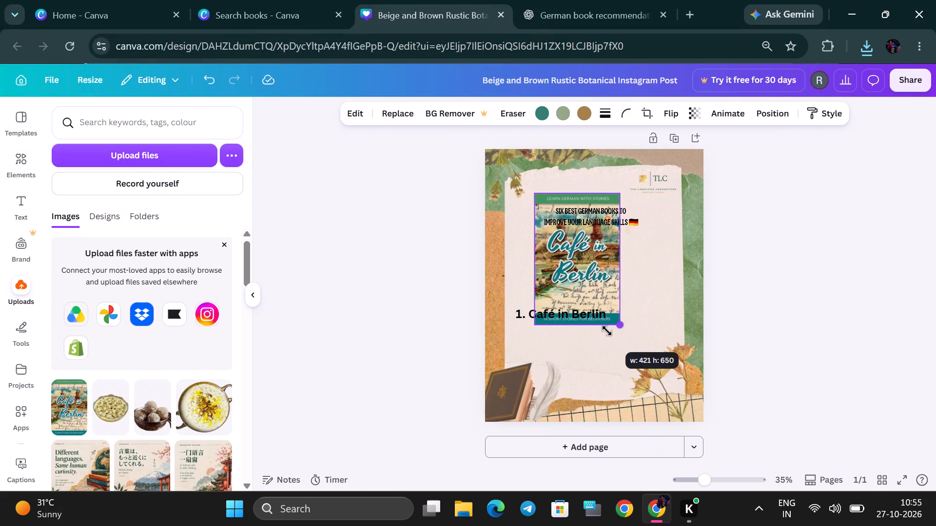
drag(607, 331, 604, 334)
drag(585, 273, 590, 282)
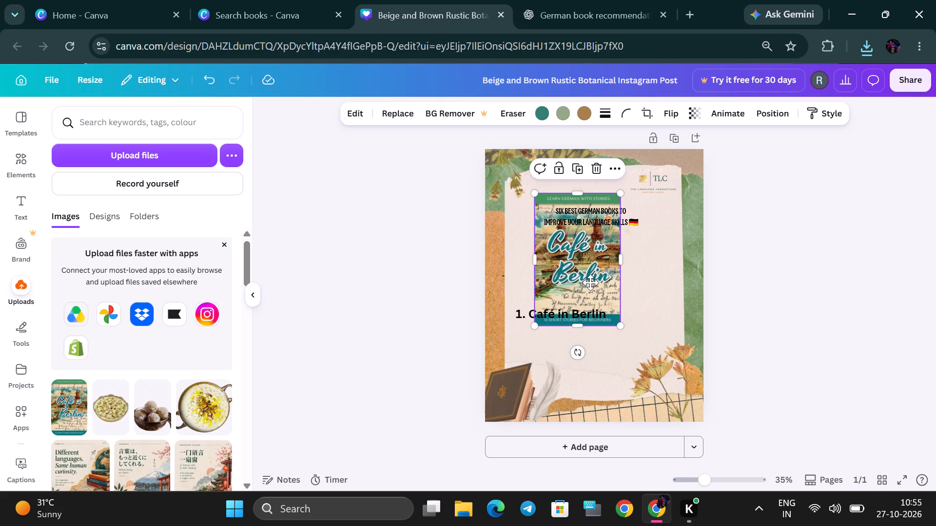
drag(590, 282, 560, 268)
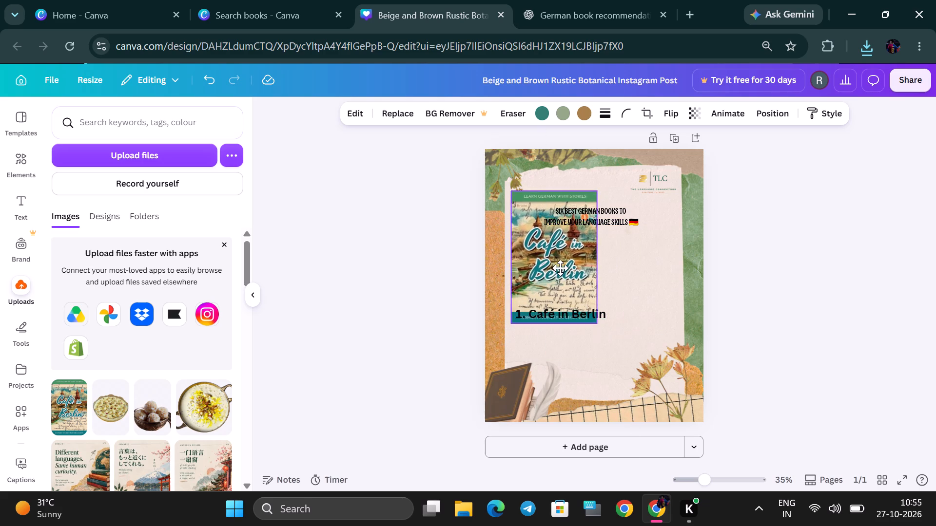
drag(560, 268, 558, 256)
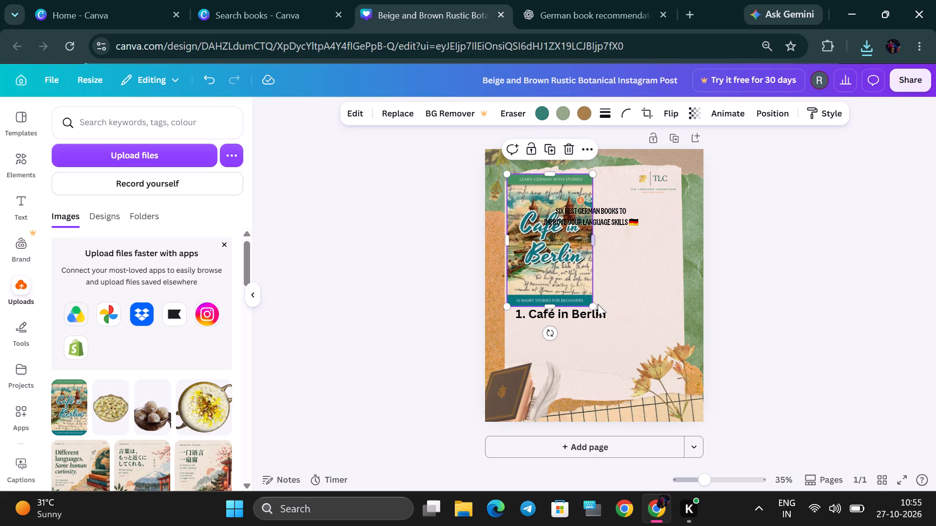
drag(596, 305, 672, 415)
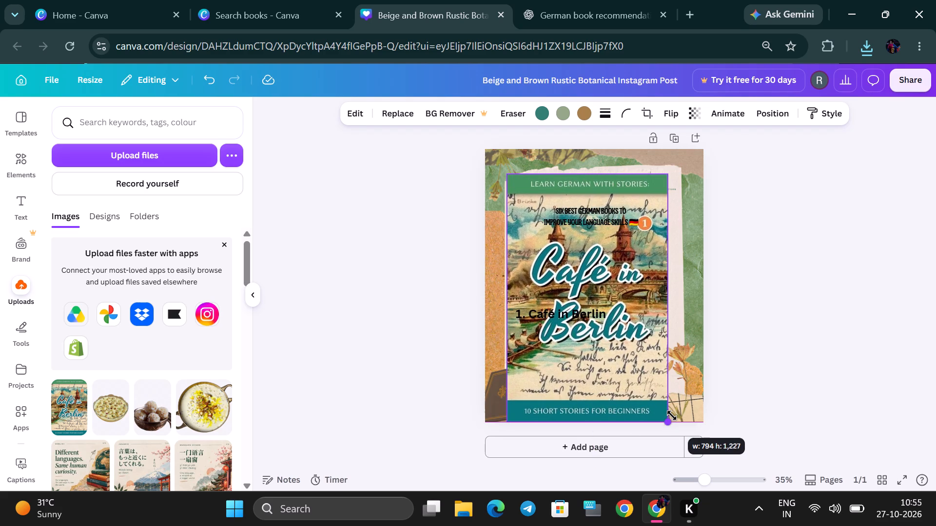
drag(672, 415, 594, 297)
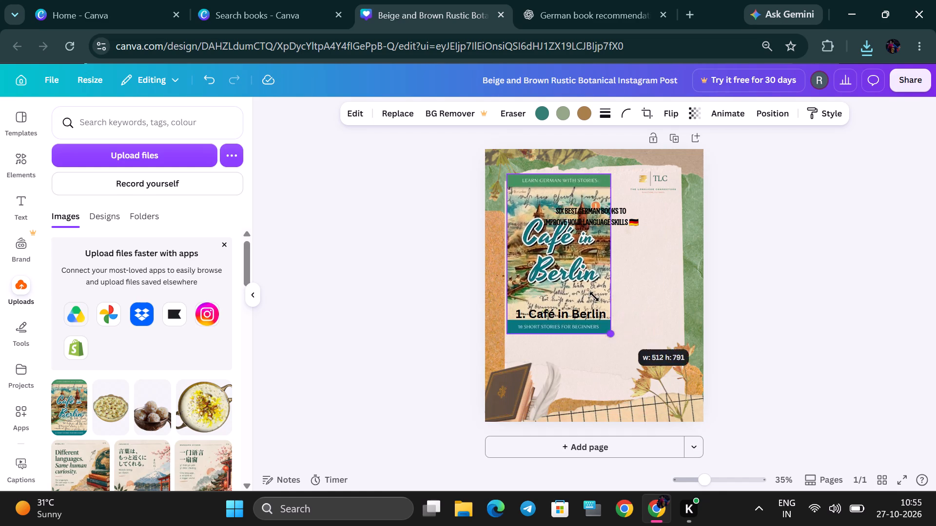
drag(594, 297, 569, 276)
drag(527, 234, 577, 279)
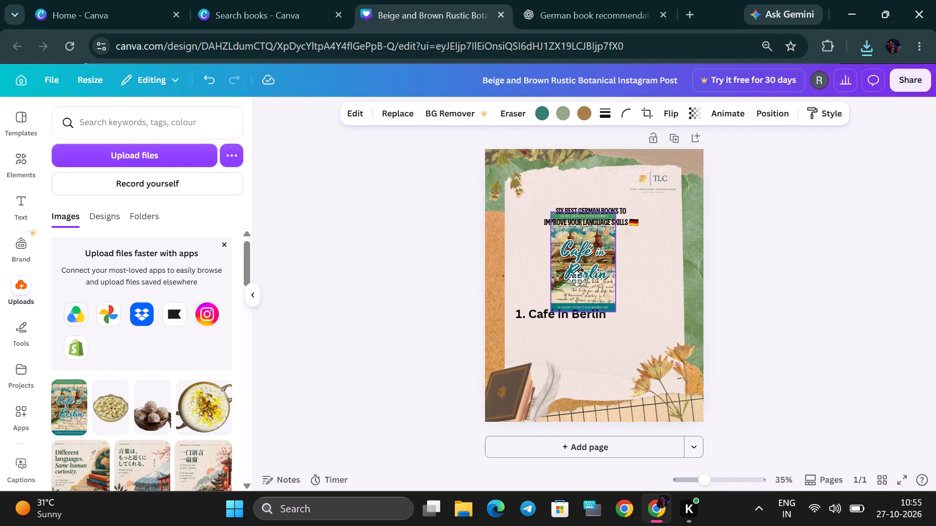
drag(577, 279, 578, 292)
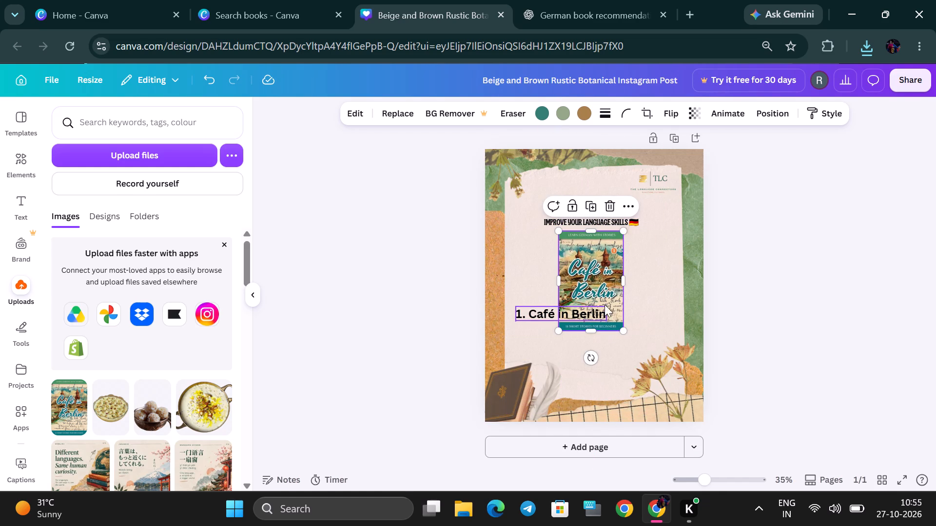
Widen the cover's crop frame to about 450 px, keeping its height, and centre it horizontally on the page beneath the heading.
drag(621, 279, 646, 284)
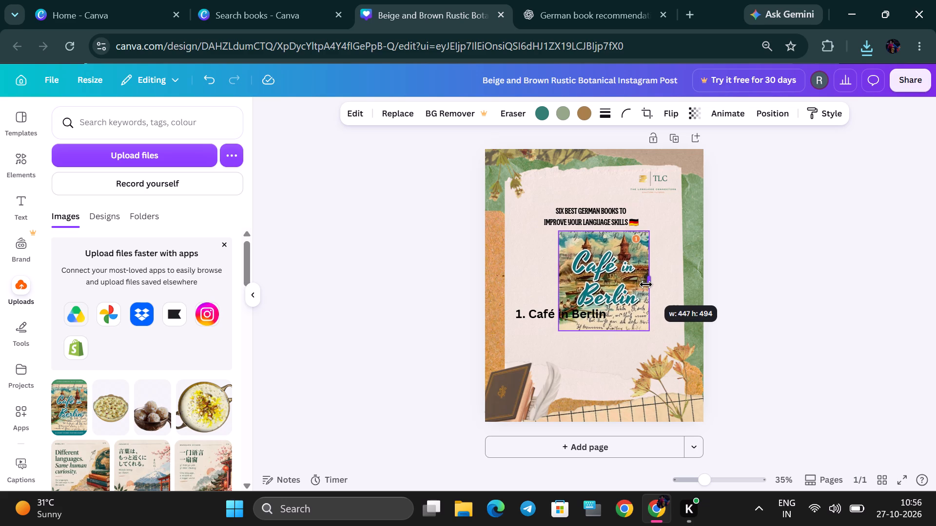
drag(646, 284, 644, 286)
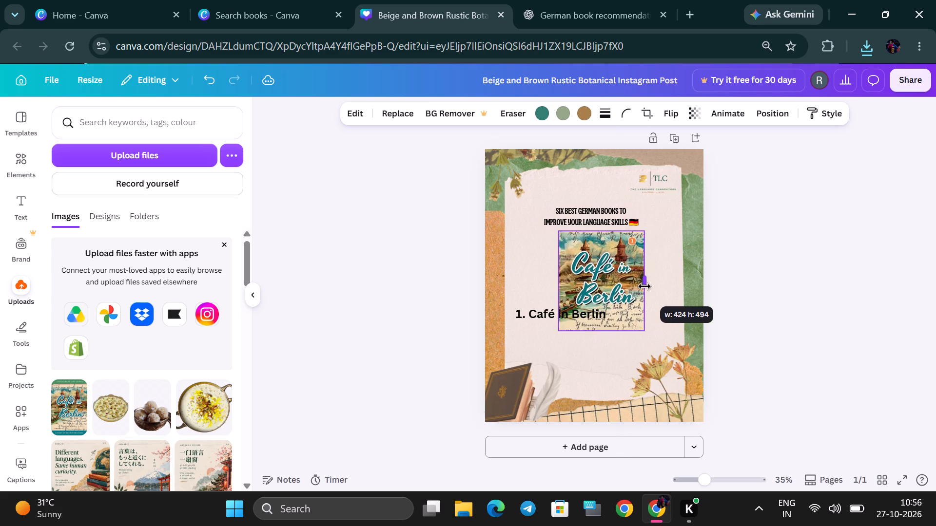
drag(644, 286, 648, 287)
drag(632, 282, 623, 282)
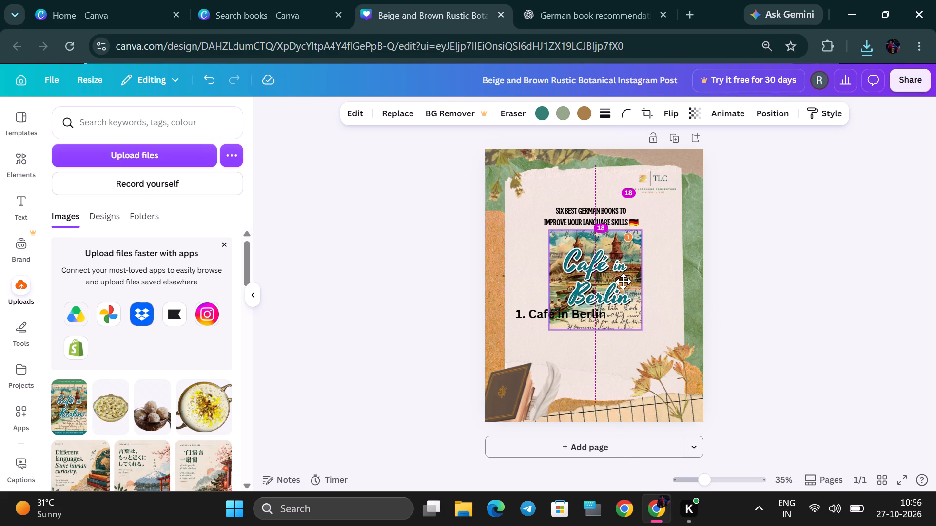
Position the Café in Berlin cover directly below the two-line heading and crop its bottom edge slightly.
drag(623, 282, 618, 282)
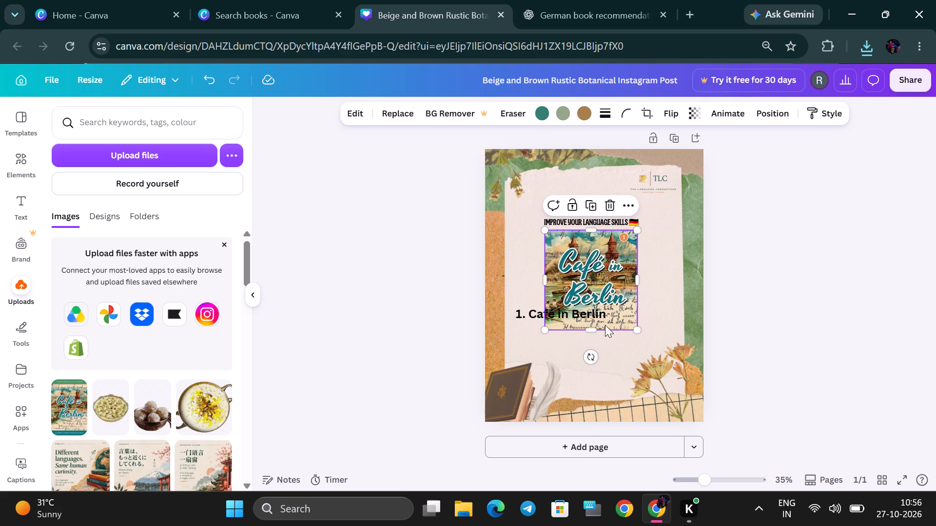
drag(587, 328, 585, 320)
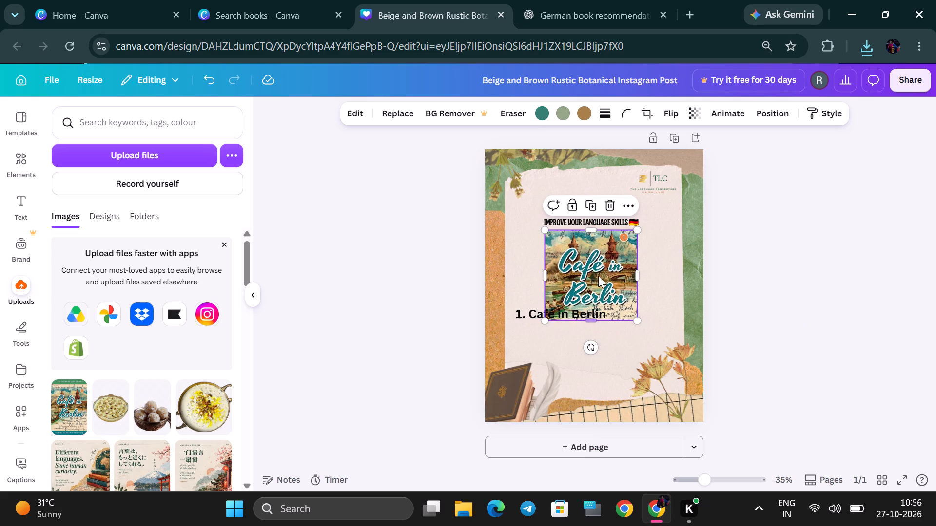
click(599, 266)
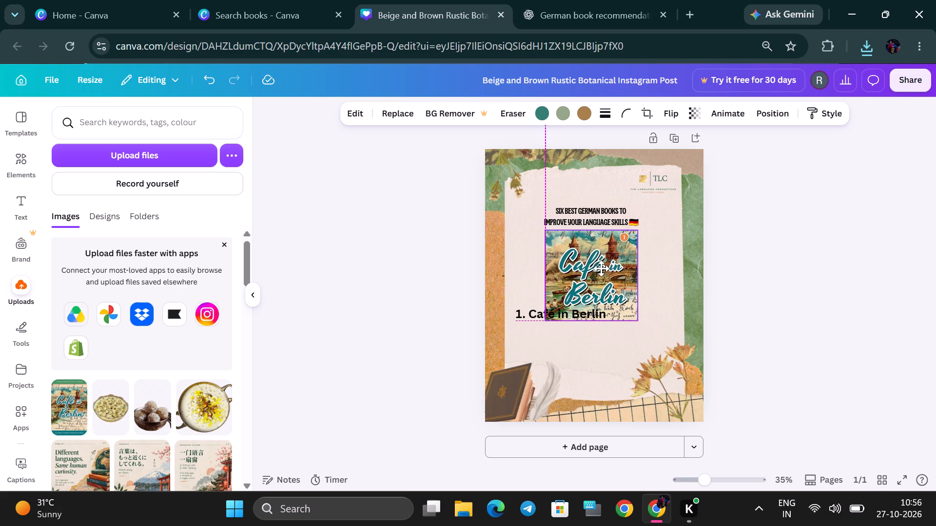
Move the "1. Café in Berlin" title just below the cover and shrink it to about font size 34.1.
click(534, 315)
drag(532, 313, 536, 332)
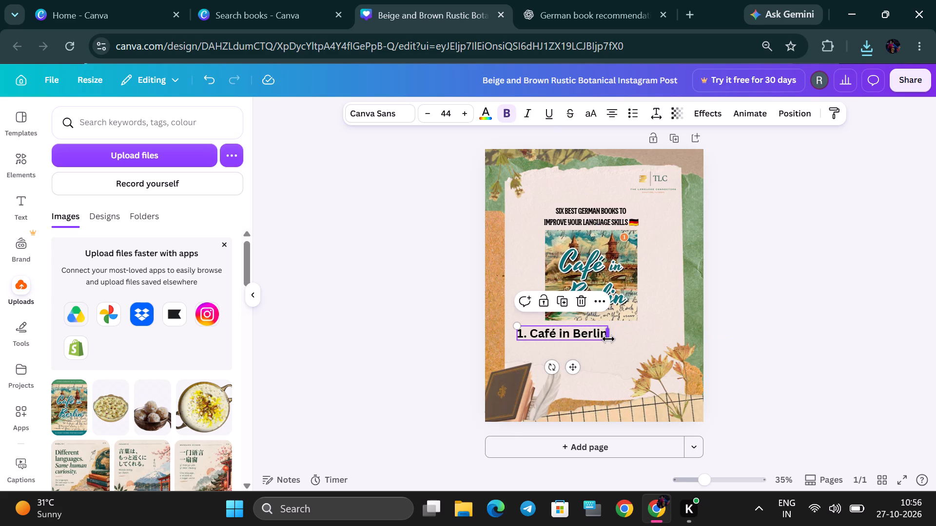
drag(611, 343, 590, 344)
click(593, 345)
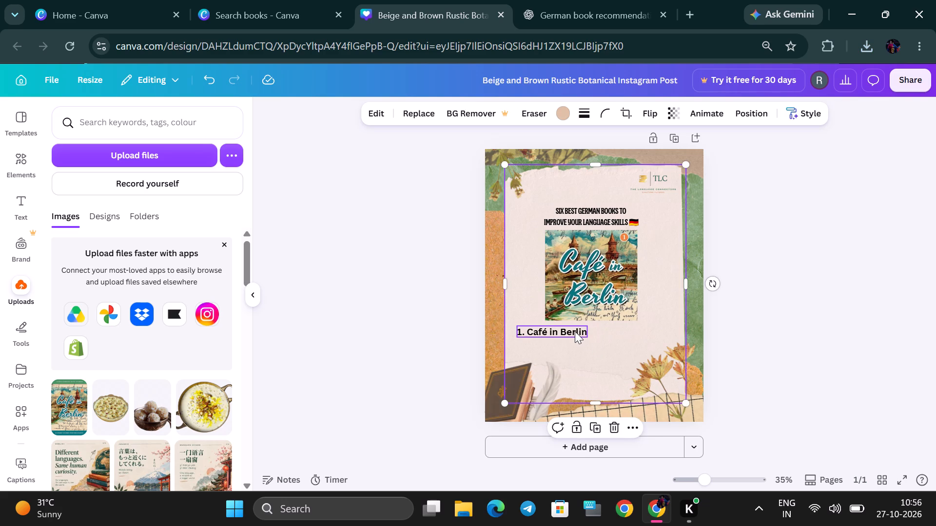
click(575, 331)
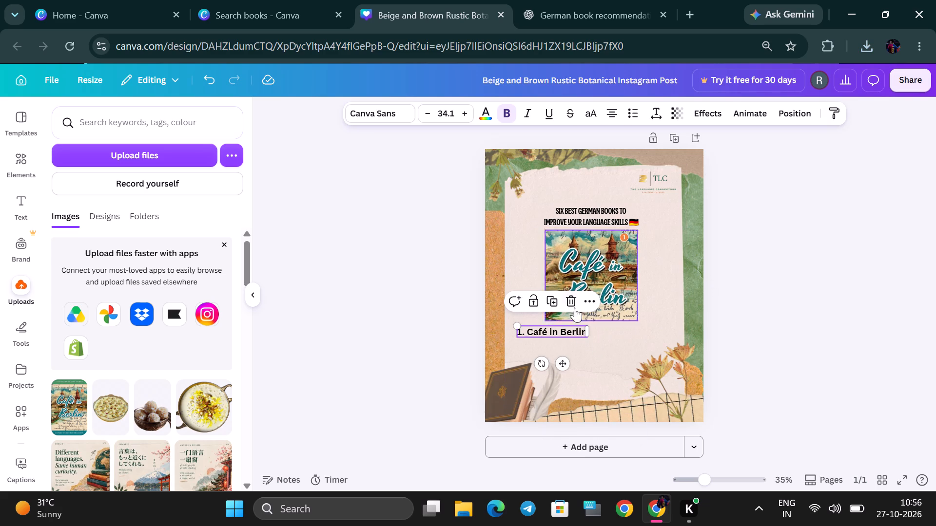
click(532, 0)
click(817, 168)
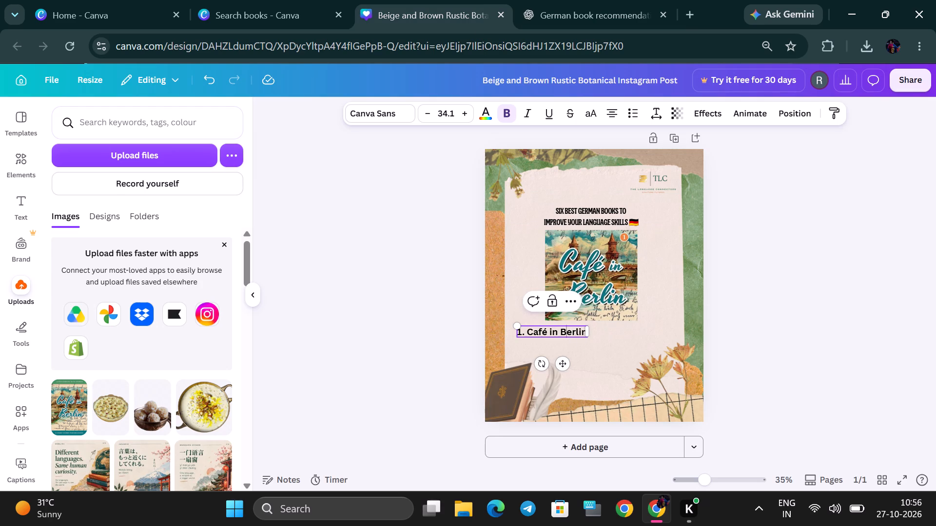
Replace the "1. Café in Berlin" title below the cover with the copied author and description text.
key(ctrl+a)
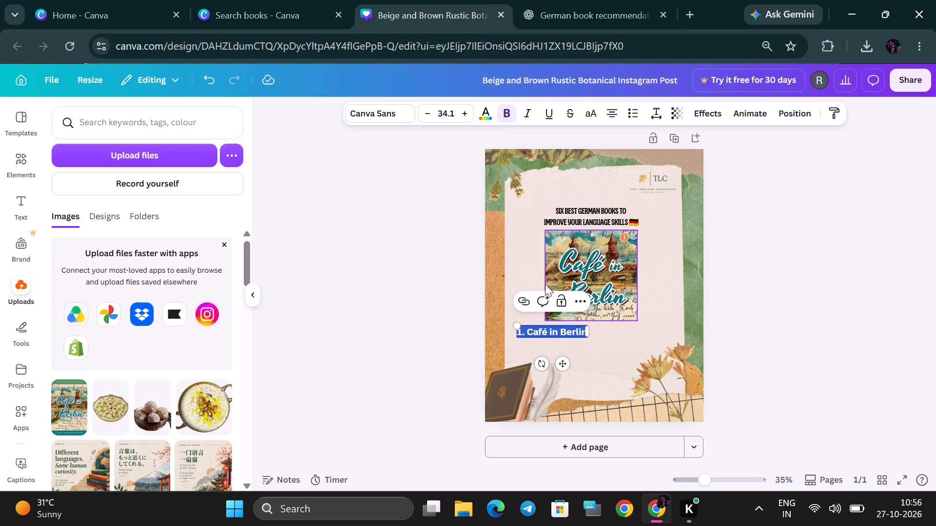
key(ctrl+v)
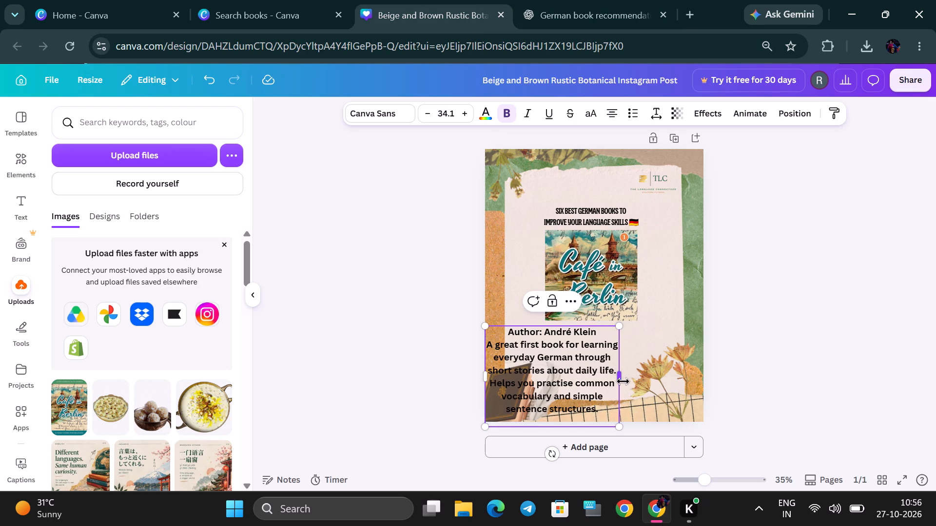
Shrink the author and description text to about font size 23.4 and resize its box so the text wraps onto four lines.
drag(623, 381, 751, 336)
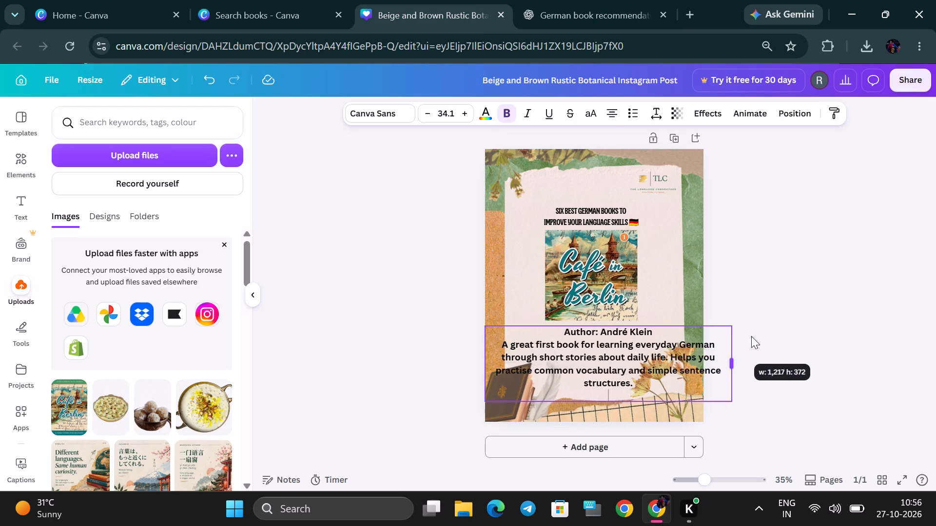
drag(751, 336, 889, 324)
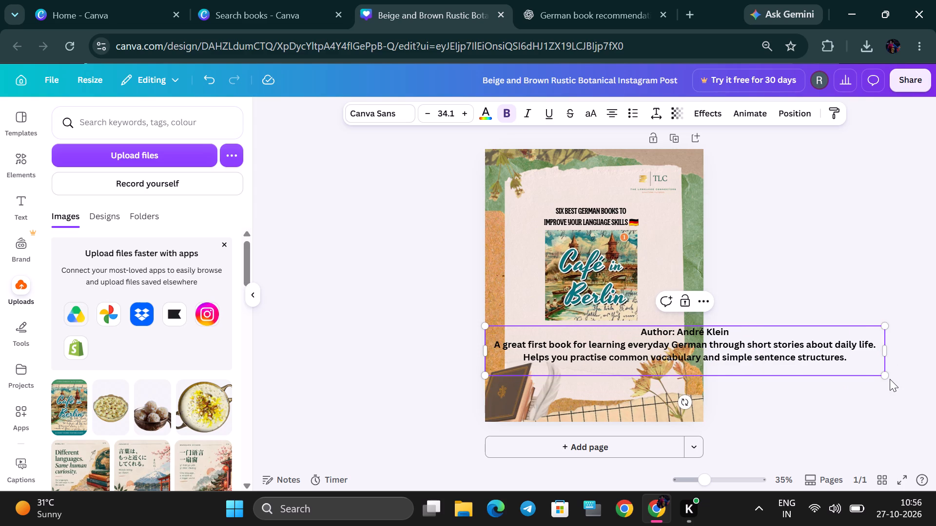
drag(884, 377, 667, 346)
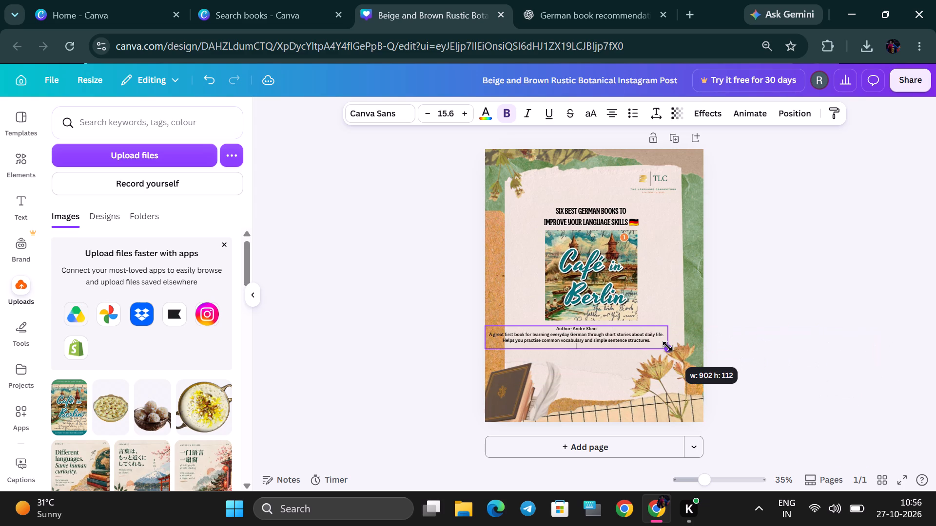
drag(667, 346, 757, 368)
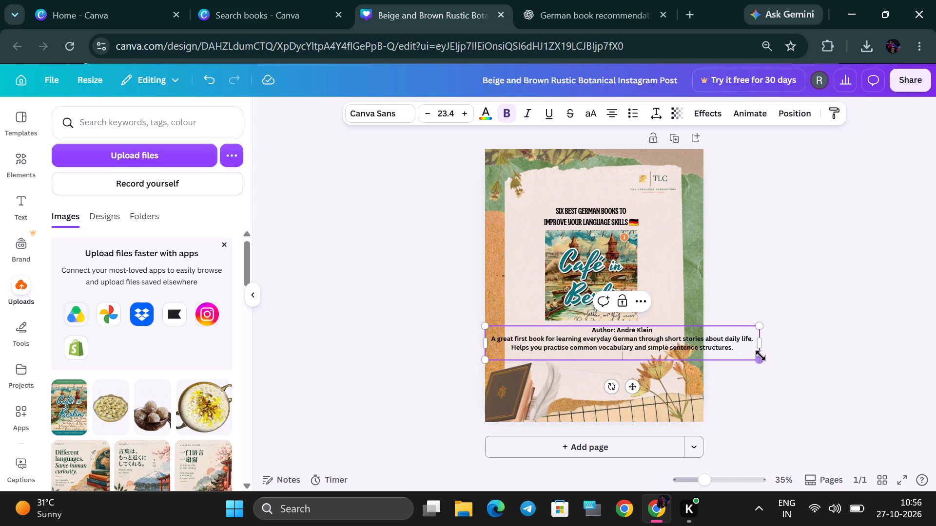
drag(760, 350, 666, 347)
click(564, 352)
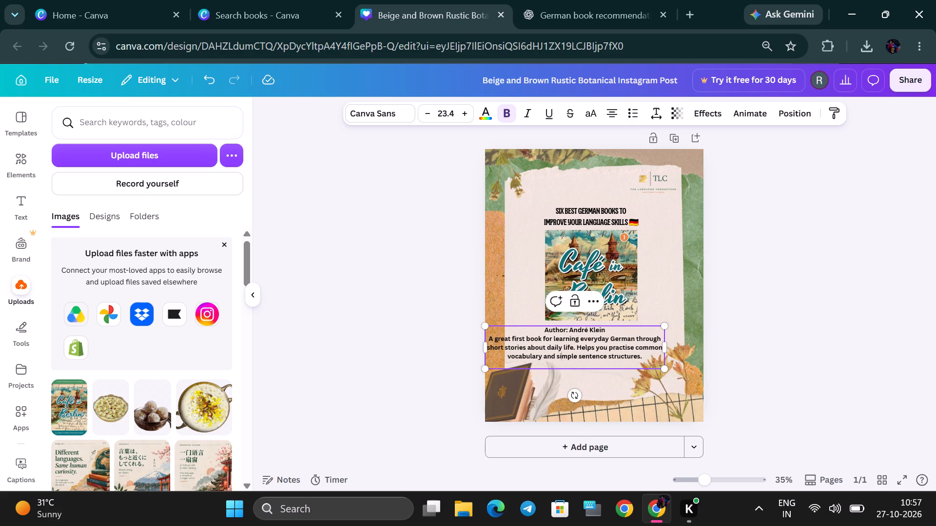
Move the author and description text onto the torn-paper area just below the Café in Berlin cover.
click(796, 354)
drag(634, 350, 647, 353)
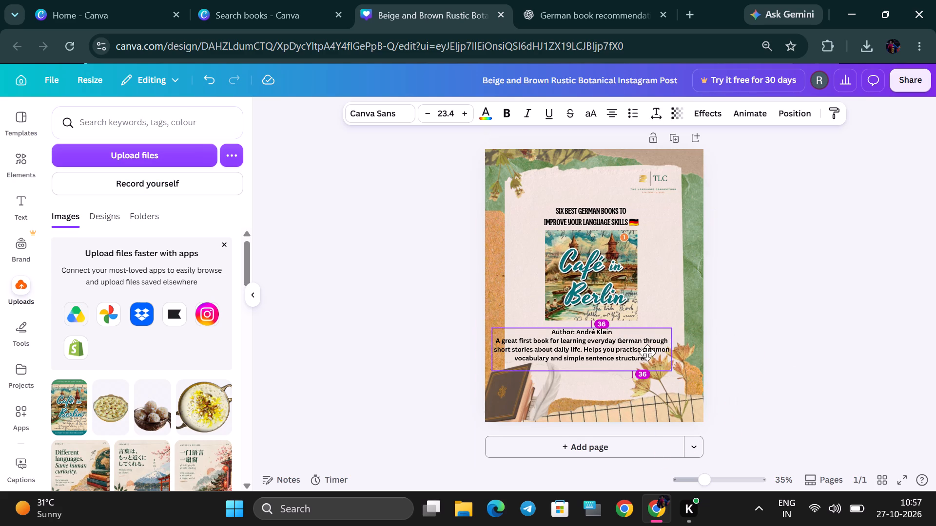
drag(647, 353, 648, 352)
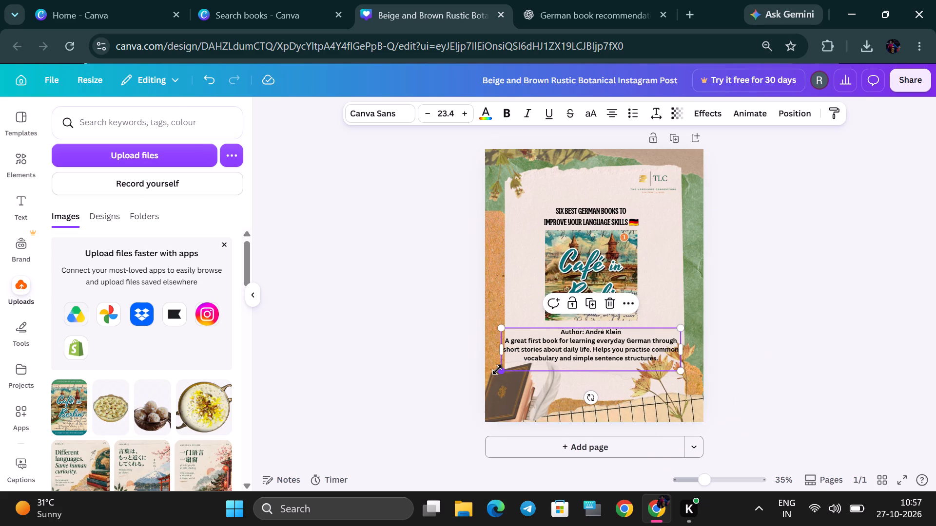
Shrink the author and description text below the cover to about font size 18.3.
drag(498, 370, 541, 362)
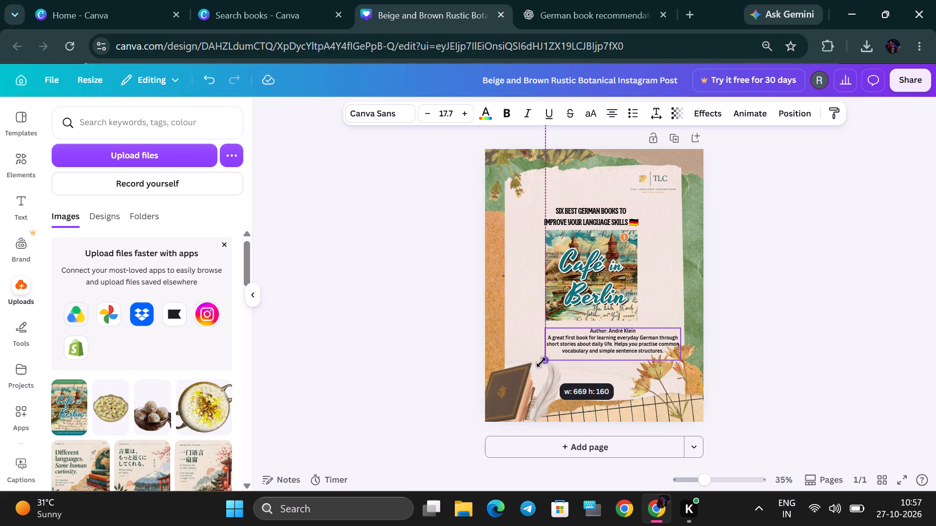
drag(541, 362, 538, 363)
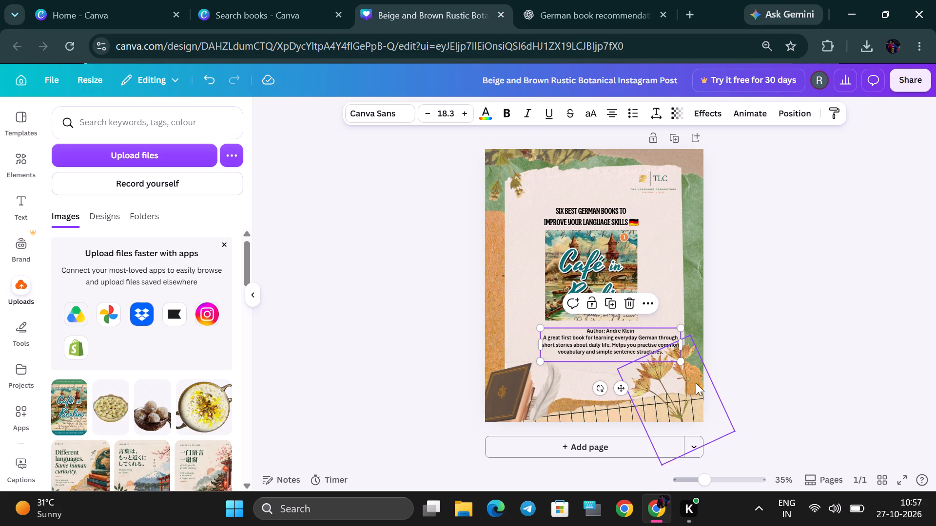
click(746, 363)
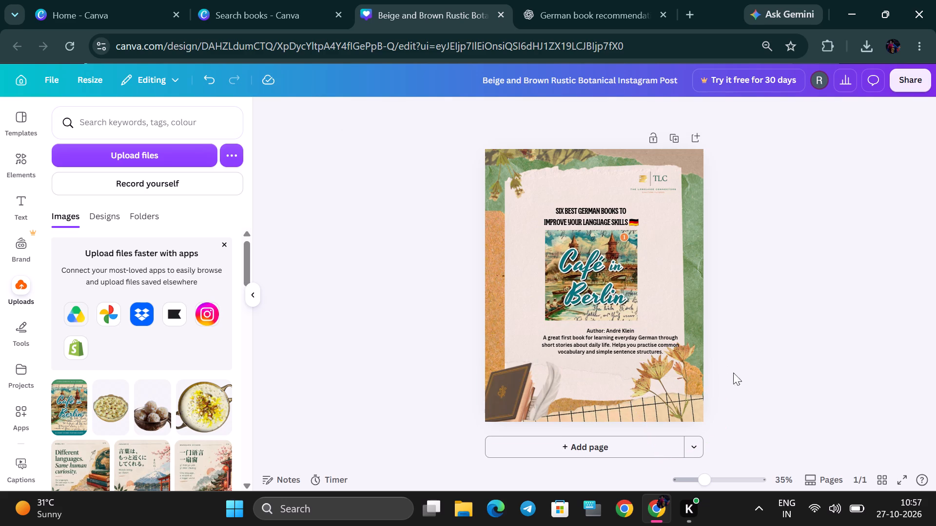
Move the dried-flower decoration slightly lower so it clears the description text.
drag(699, 380, 699, 387)
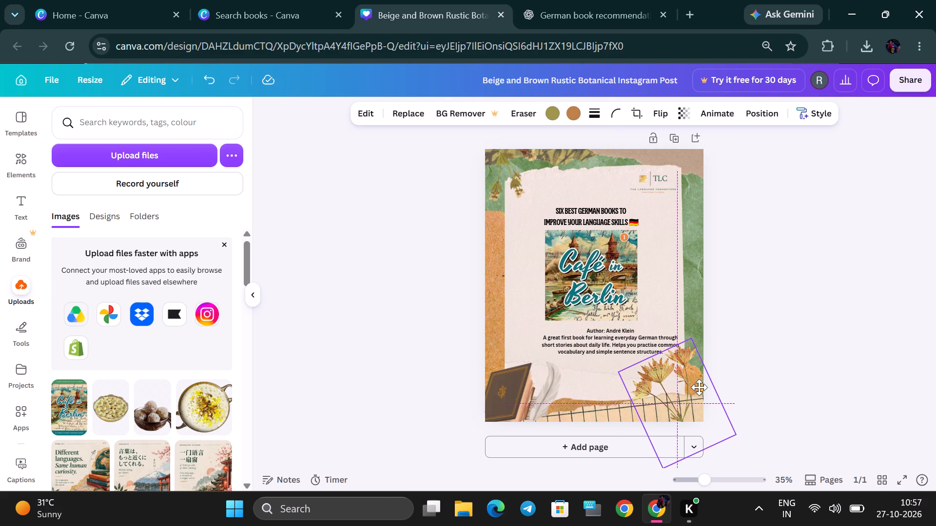
drag(699, 387, 700, 388)
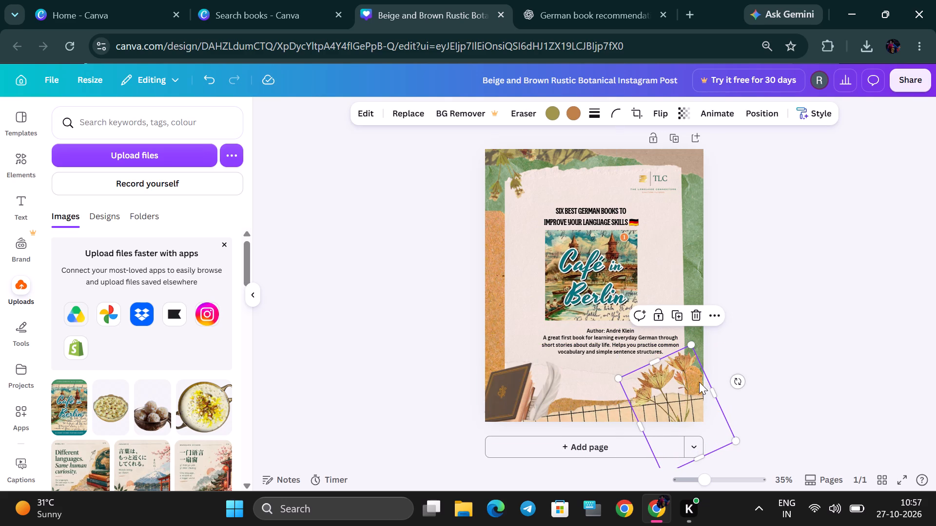
Shift the author and description text left to centre it under the cover and enlarge it to font size 19.
click(638, 348)
drag(638, 346, 631, 345)
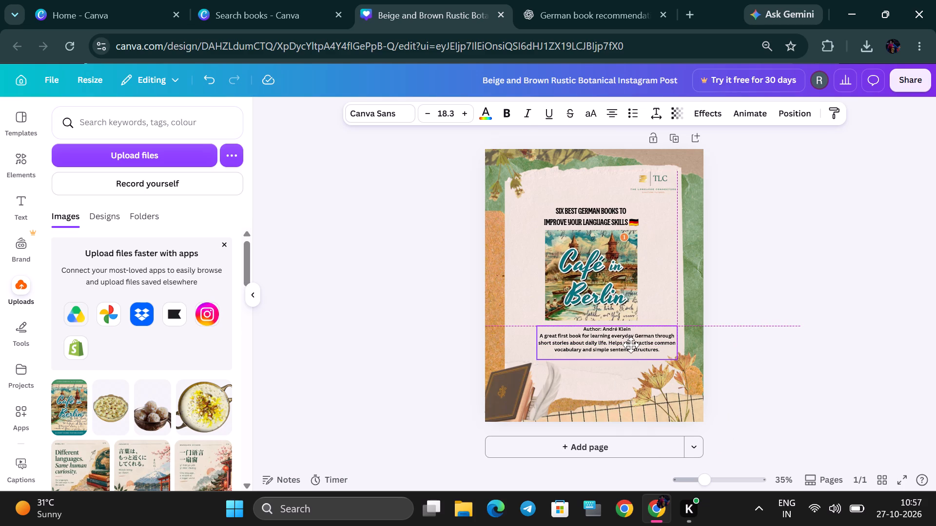
drag(631, 345, 627, 347)
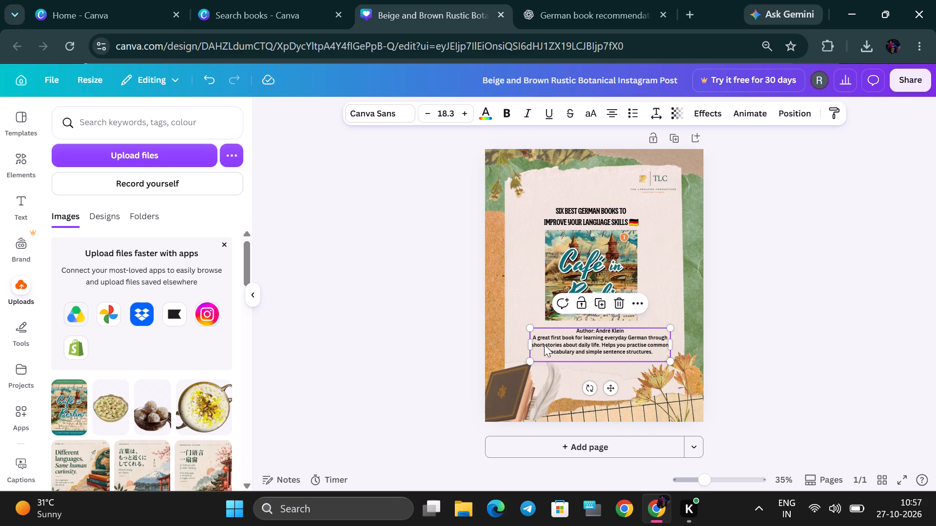
click(673, 366)
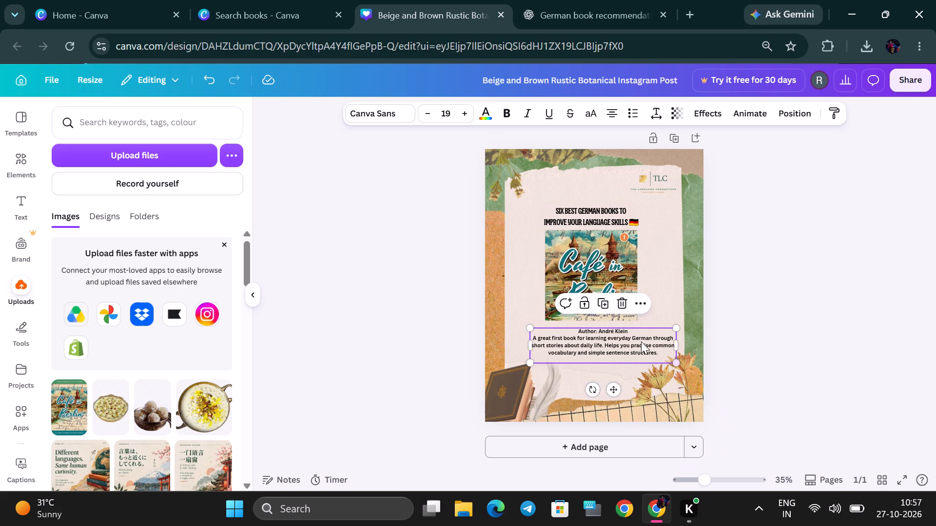
drag(641, 341, 635, 341)
Set the font of all the author and description text to Anton.
double_click(635, 341)
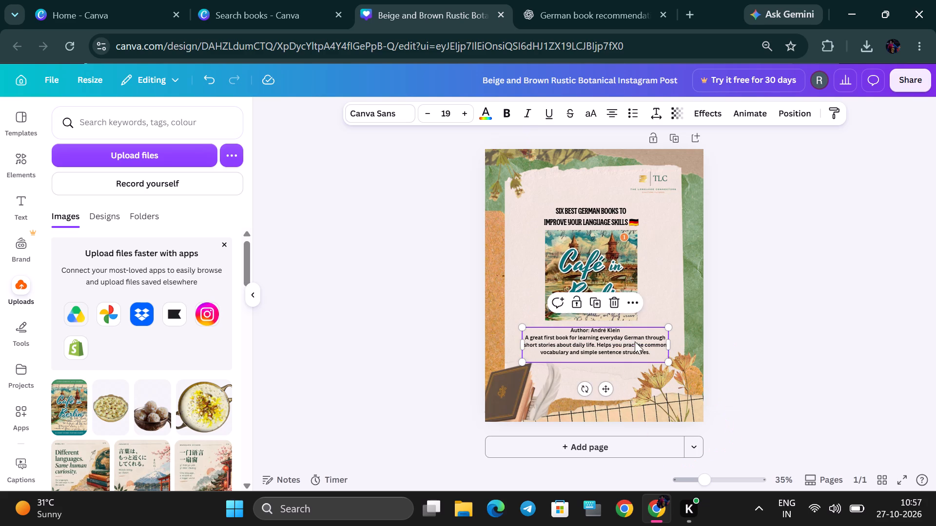
key(ctrl+a)
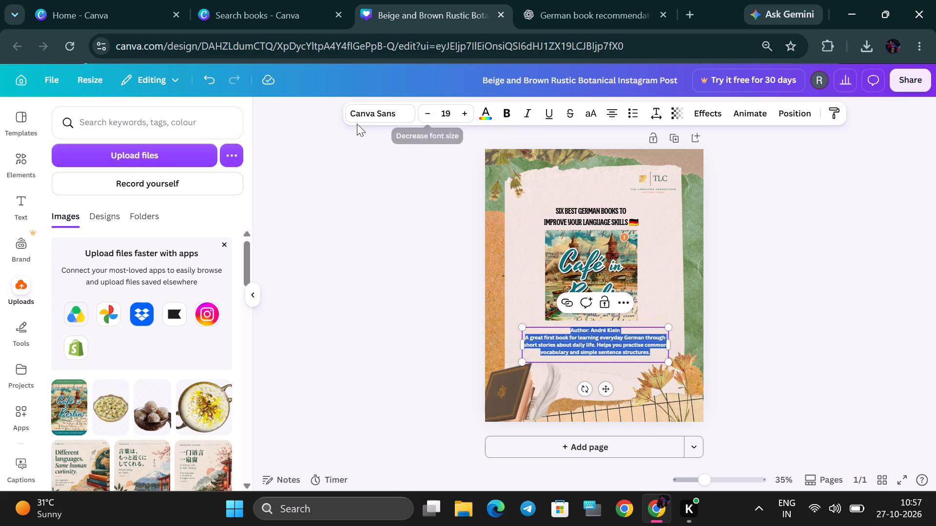
click(357, 124)
click(364, 113)
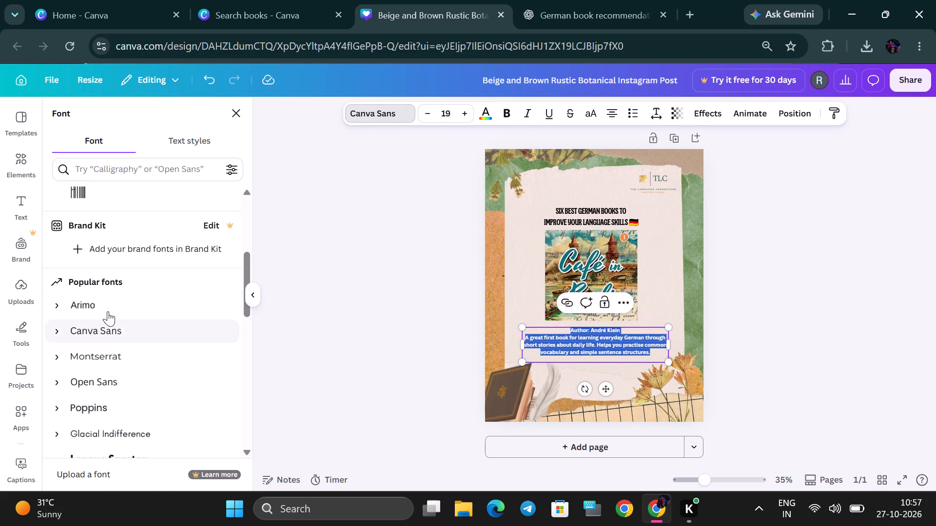
click(117, 263)
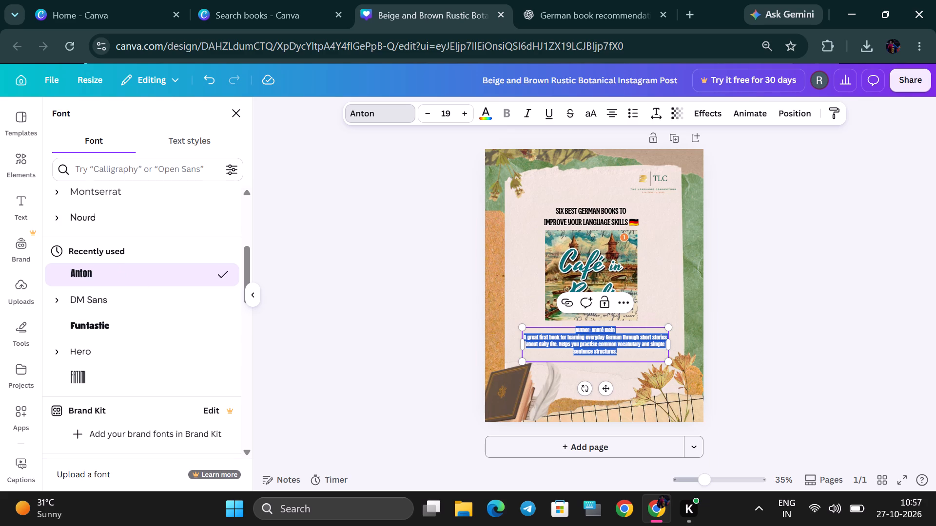
Enlarge the author and description text box to about font size 20.7, extending it toward its upper-left corner.
drag(517, 328, 513, 323)
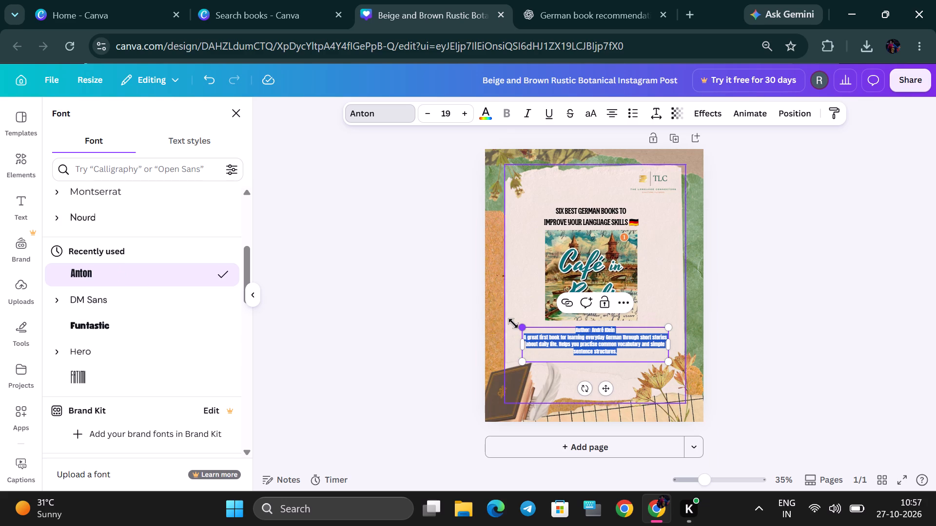
drag(513, 323, 506, 316)
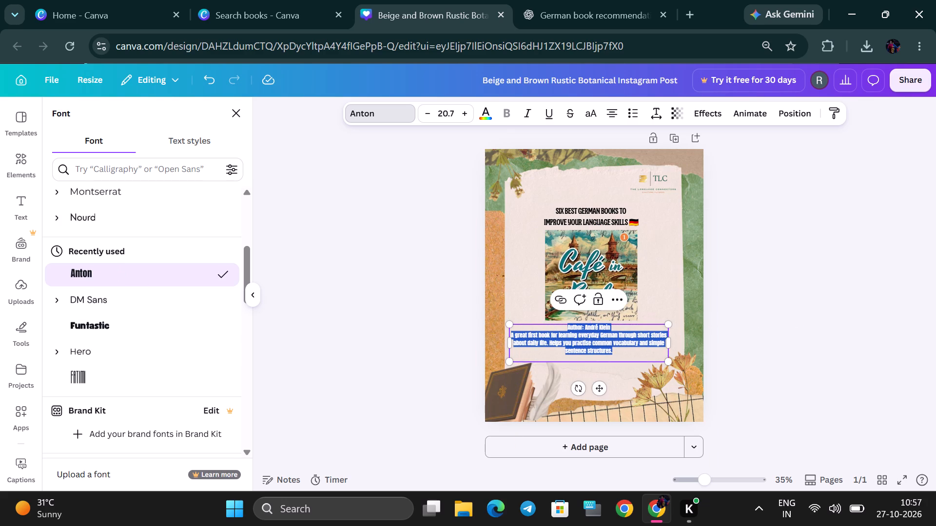
Move the author and description text box slightly right and down, leaving a small gap below the book cover.
drag(559, 337, 566, 339)
click(773, 301)
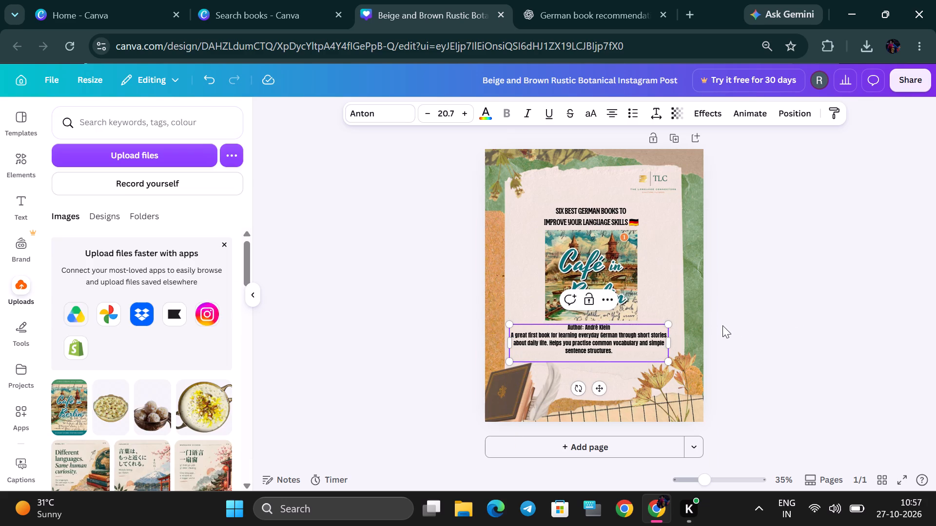
click(756, 309)
drag(633, 330, 636, 331)
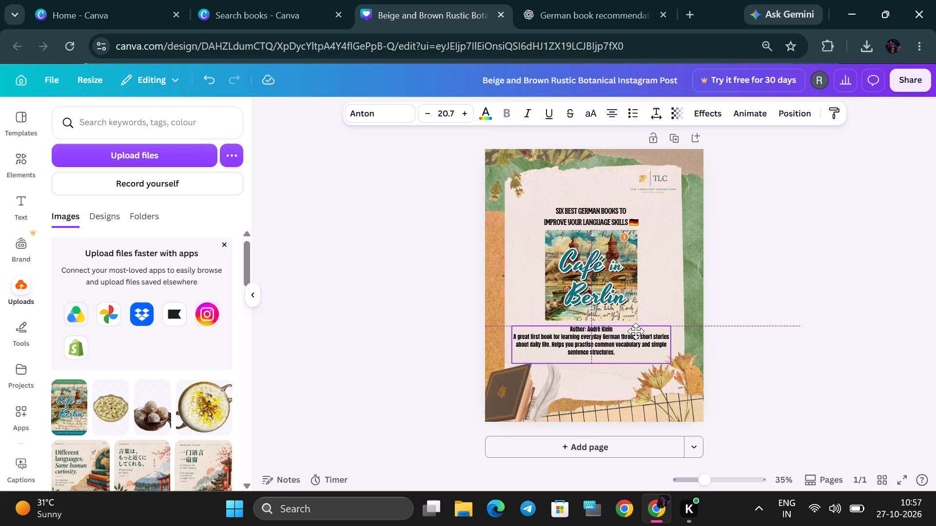
drag(636, 331, 639, 334)
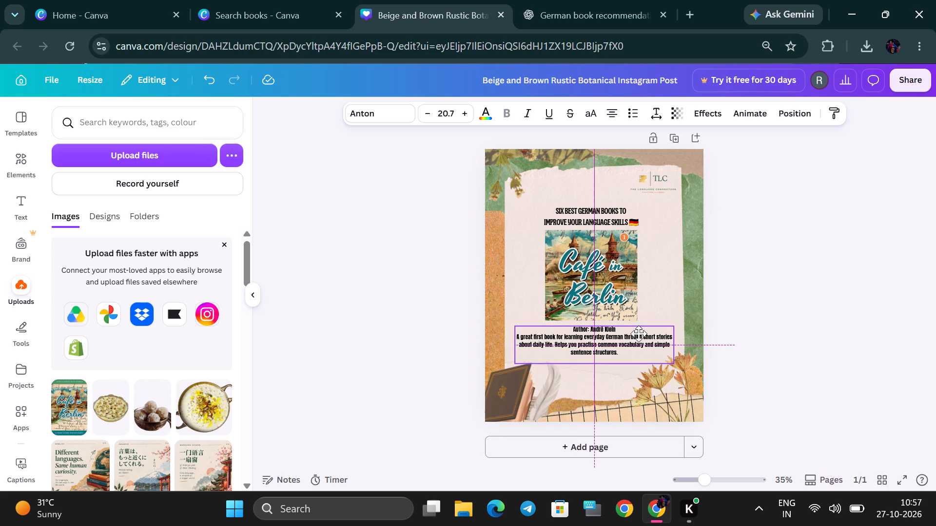
drag(639, 334, 639, 335)
click(769, 282)
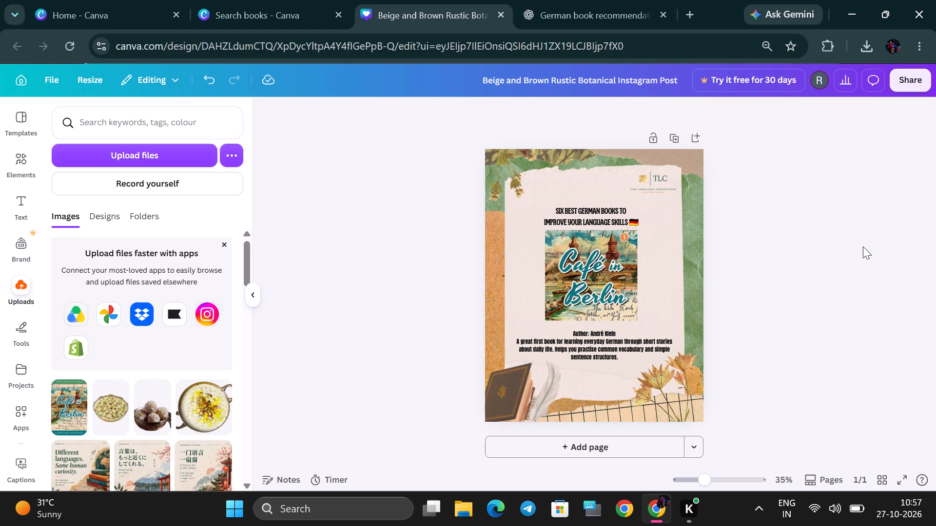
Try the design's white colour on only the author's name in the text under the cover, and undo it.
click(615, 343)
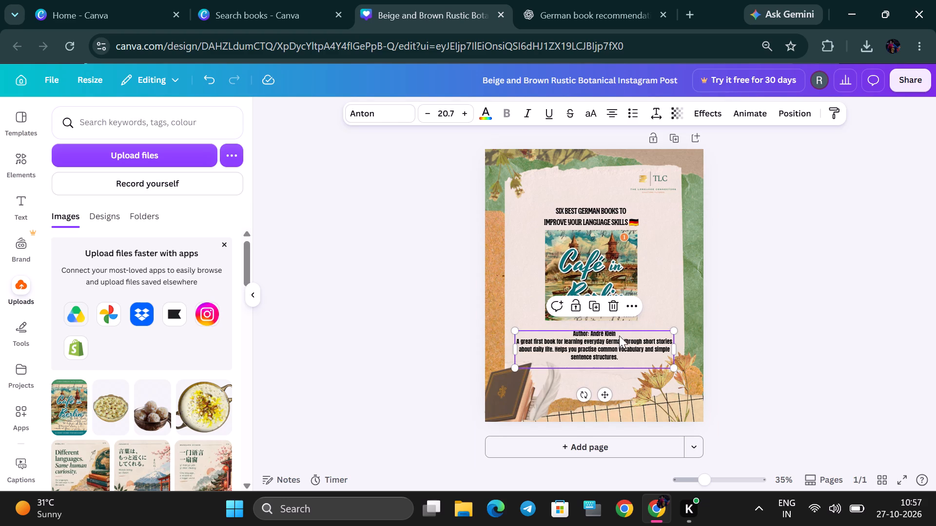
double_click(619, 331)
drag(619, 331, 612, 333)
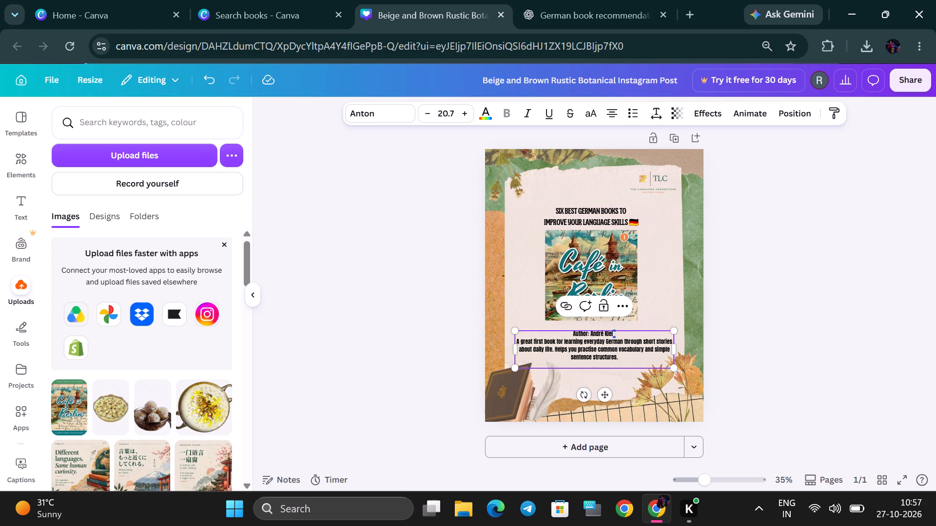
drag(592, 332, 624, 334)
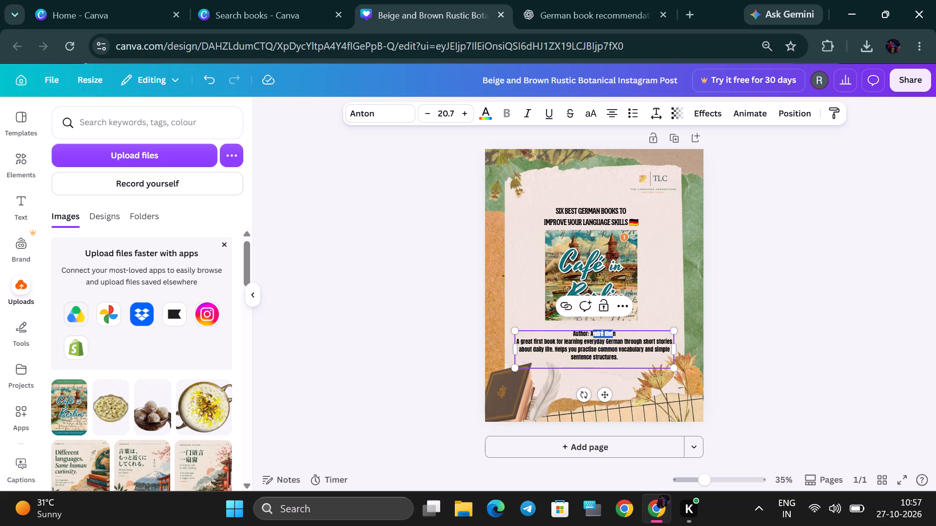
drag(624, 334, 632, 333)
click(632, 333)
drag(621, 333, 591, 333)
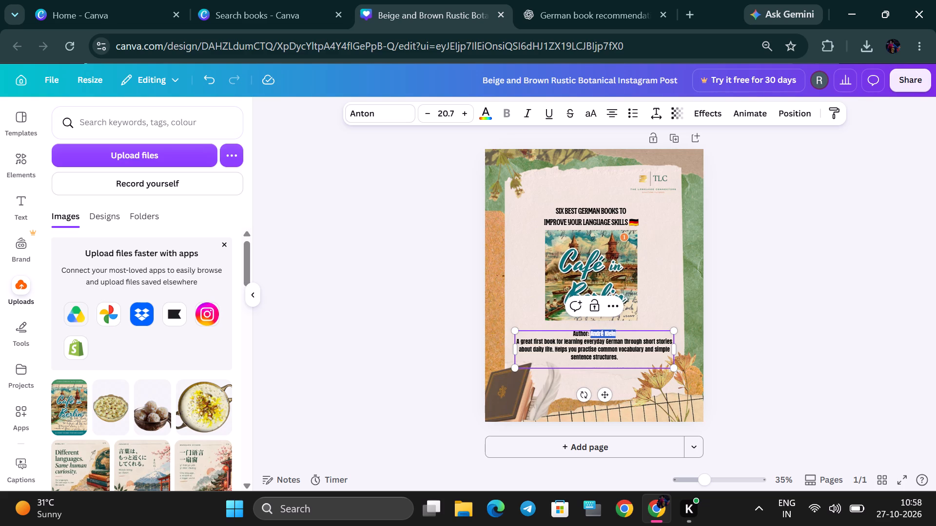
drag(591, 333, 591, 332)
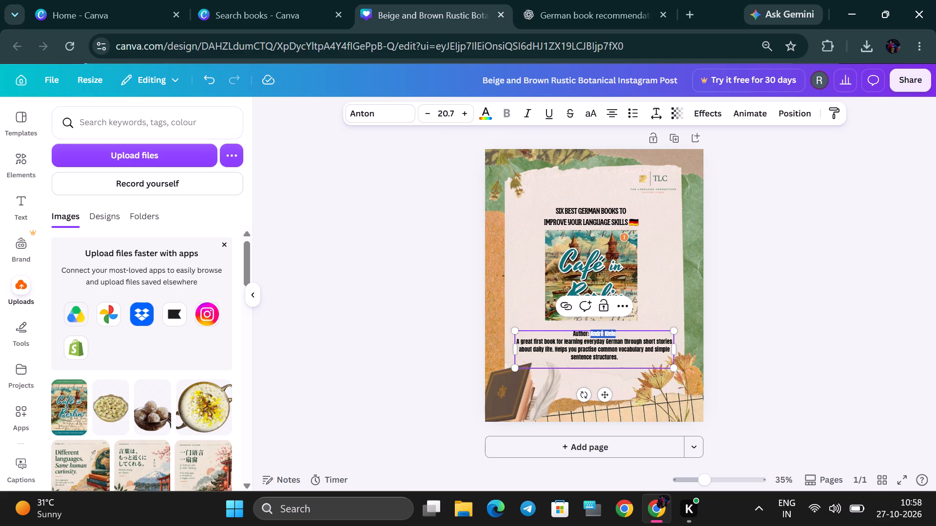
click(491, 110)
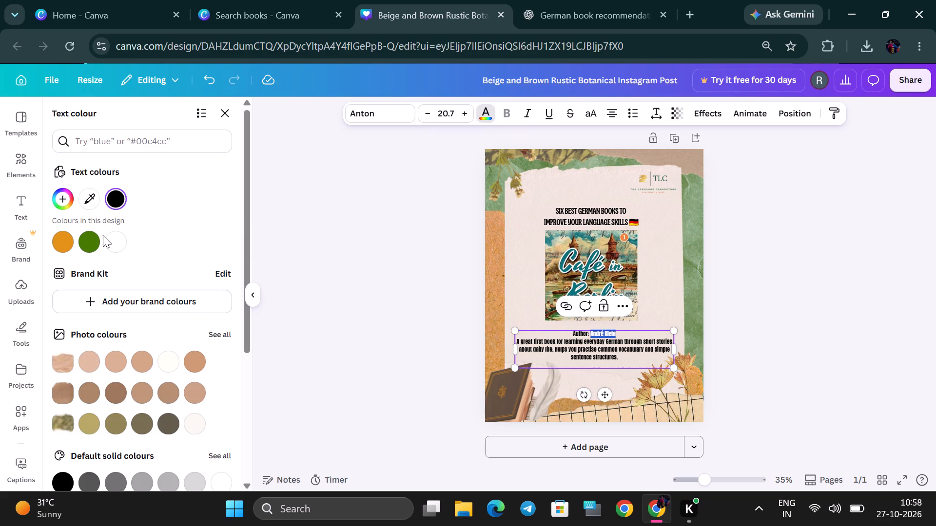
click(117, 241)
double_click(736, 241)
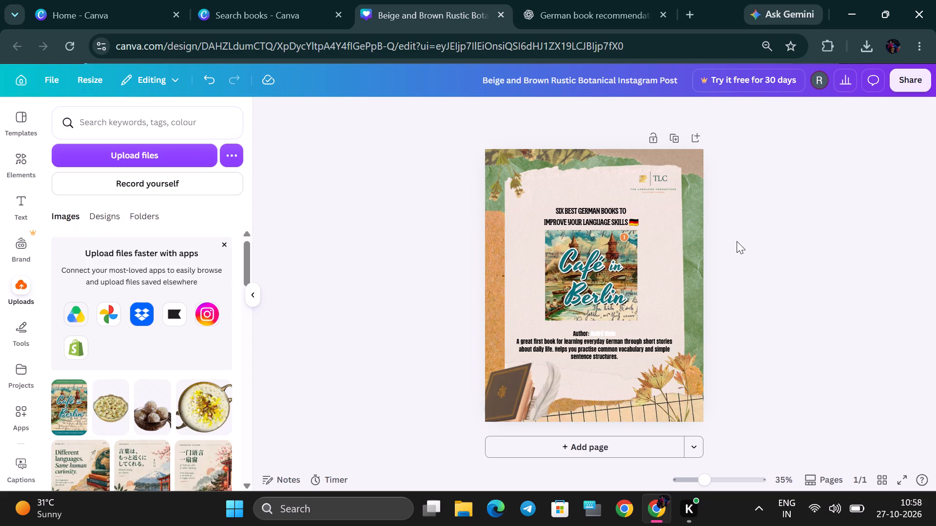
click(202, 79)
Select only the author's name following the "Author:" label in the text under the cover.
click(595, 333)
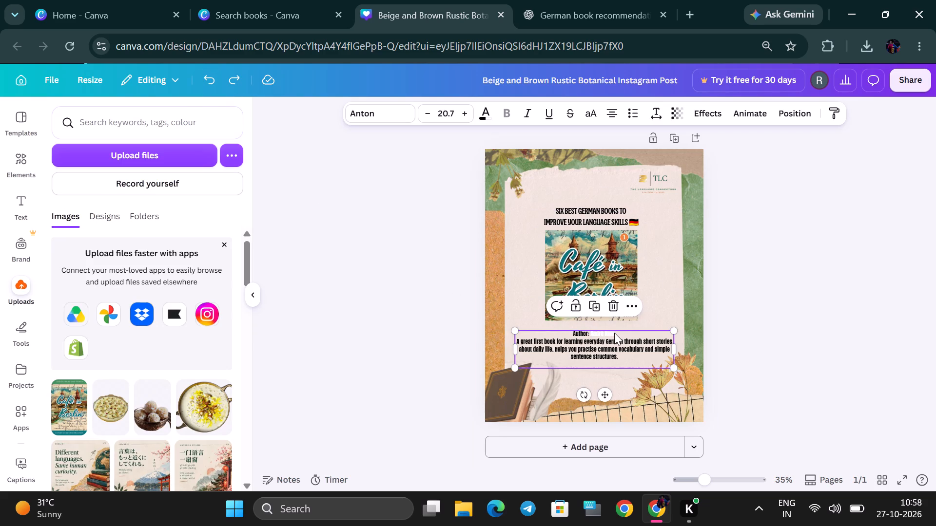
click(615, 333)
drag(620, 334, 589, 332)
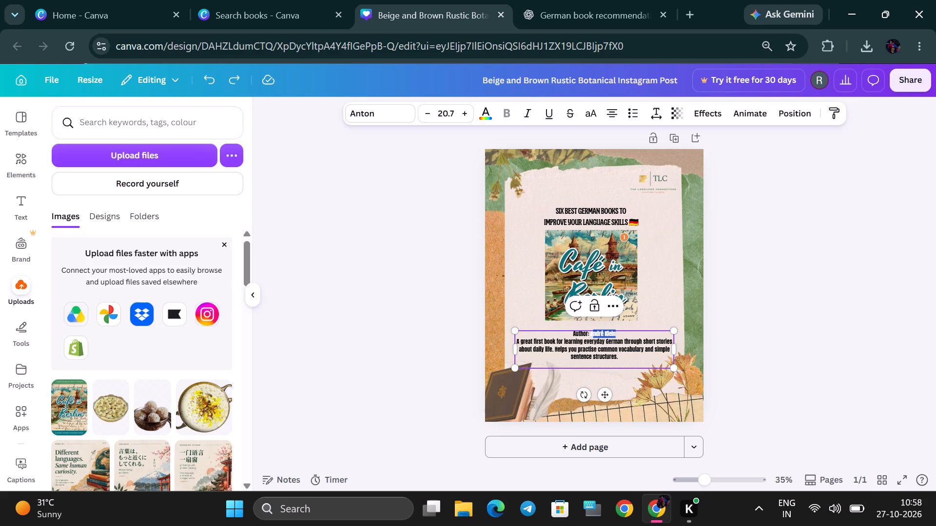
drag(589, 332, 587, 331)
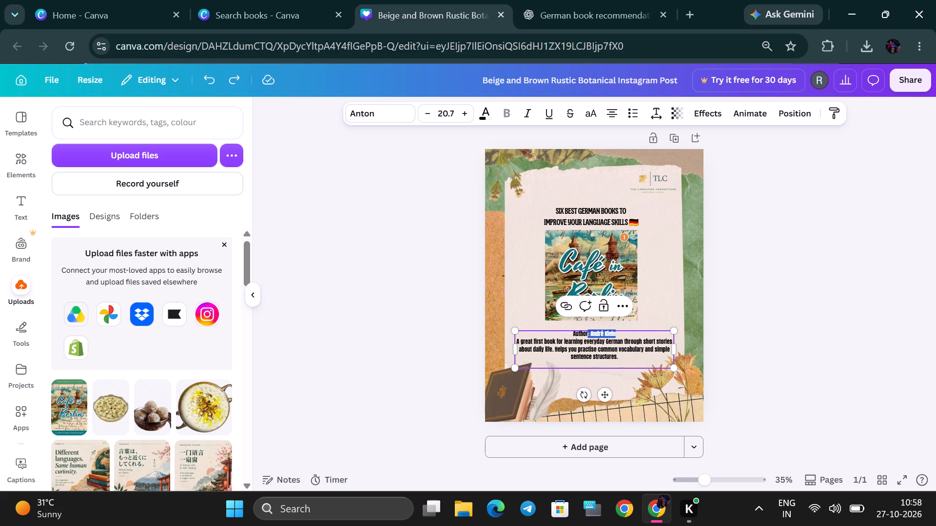
click(624, 335)
drag(621, 334, 591, 333)
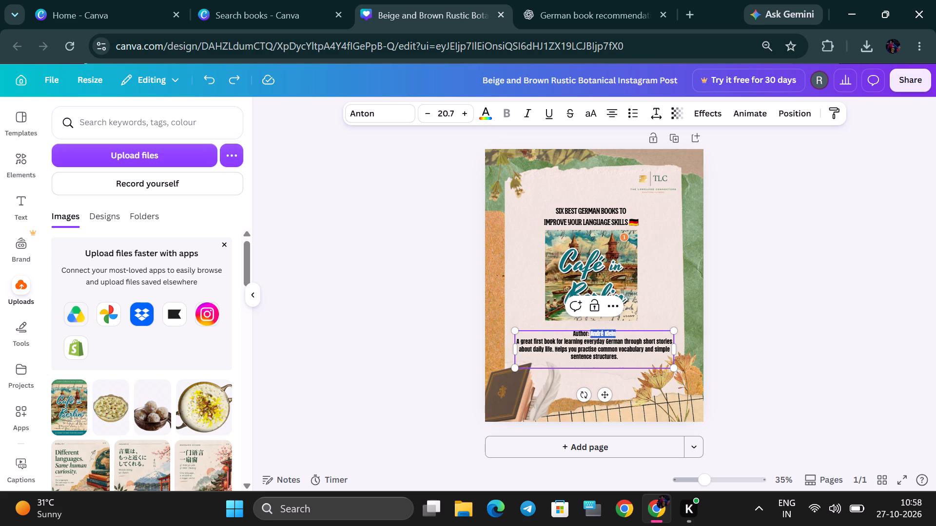
Apply the design's moss green colour to only the author's name in the text under the book cover.
drag(591, 333, 589, 333)
click(489, 112)
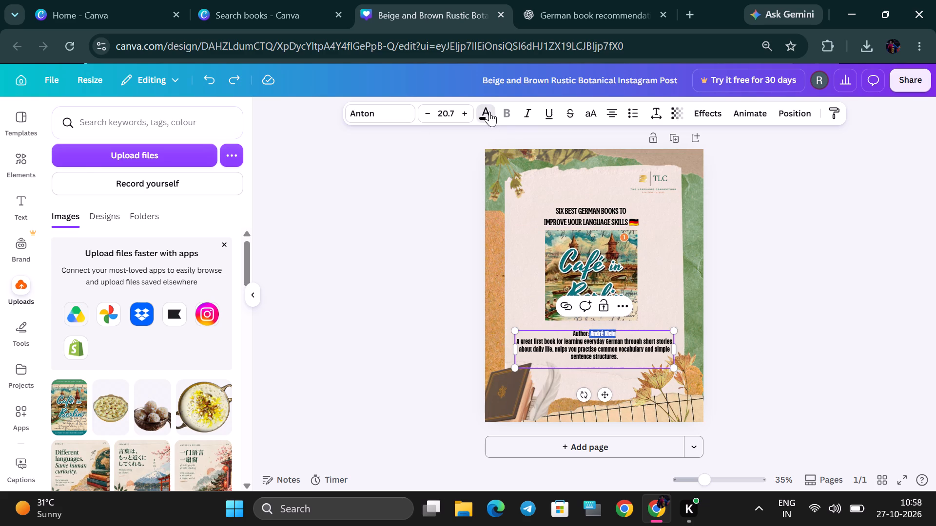
click(91, 238)
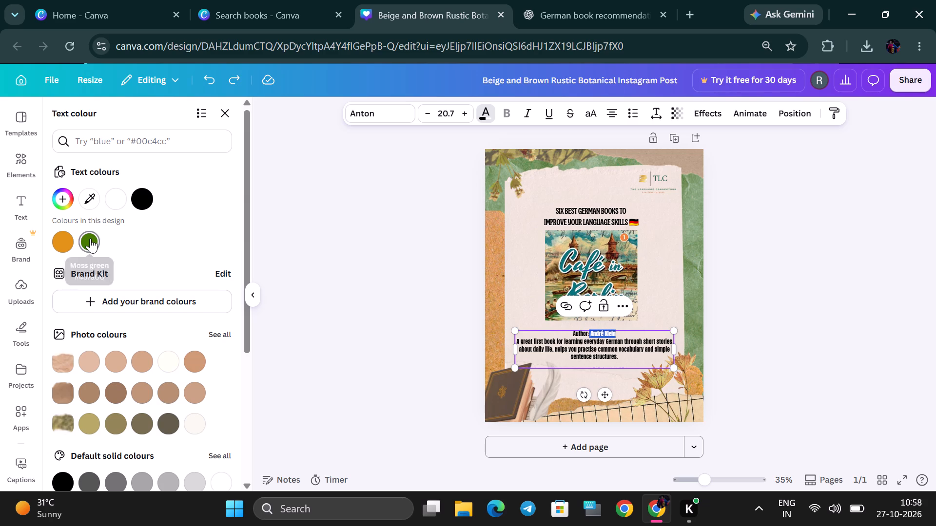
double_click(748, 243)
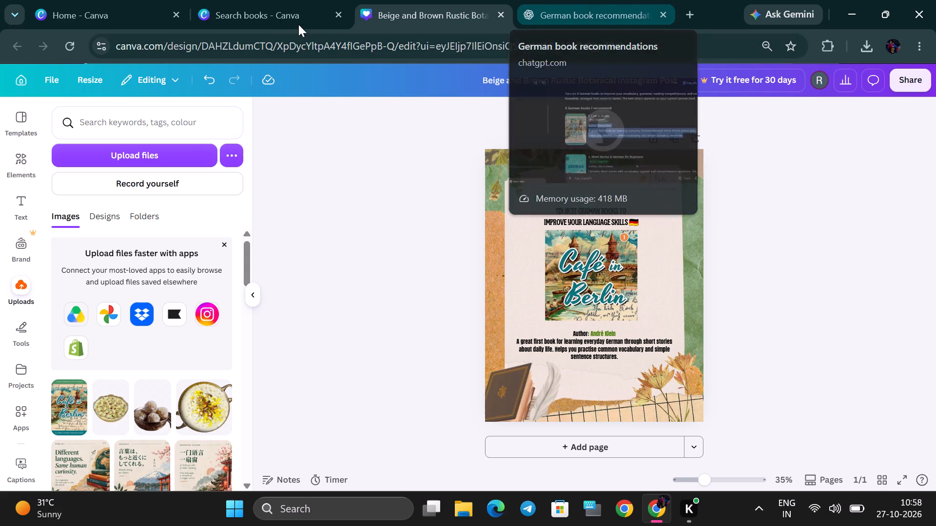
Open WhatsApp Web in a new browser tab.
click(682, 10)
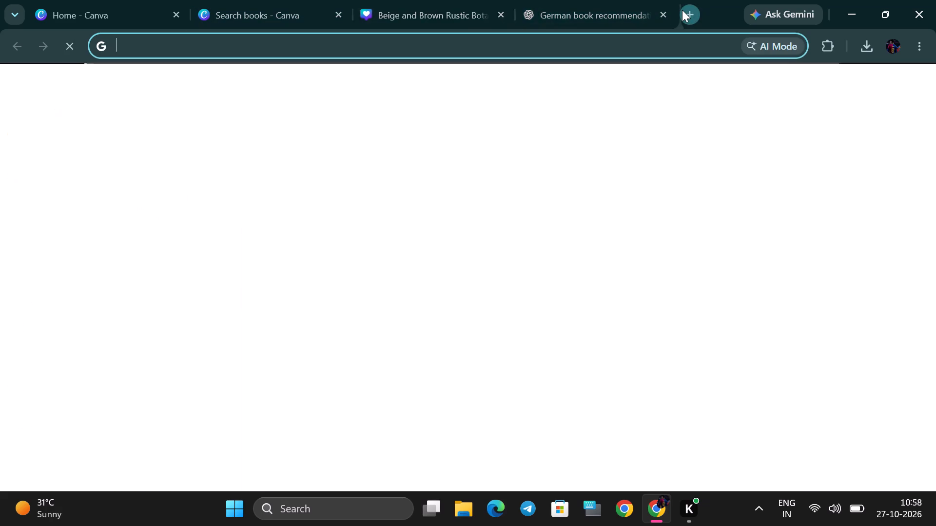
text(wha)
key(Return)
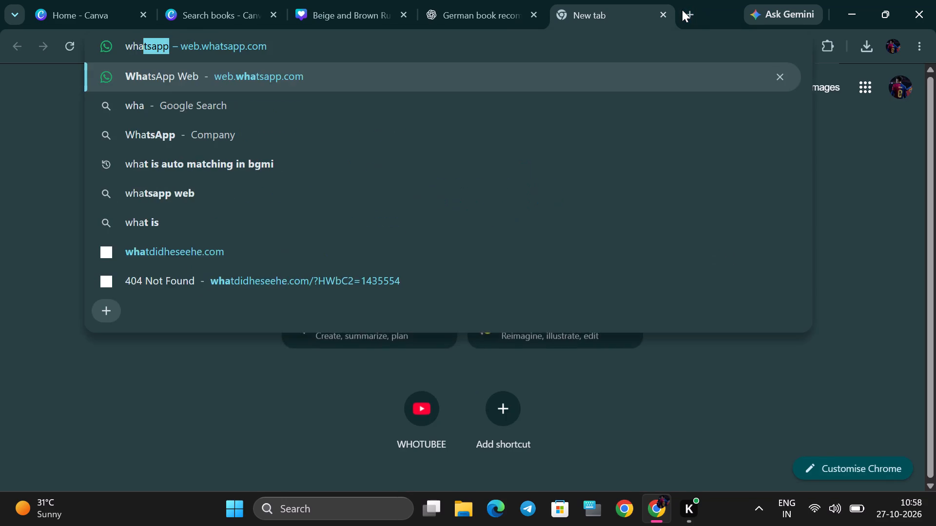